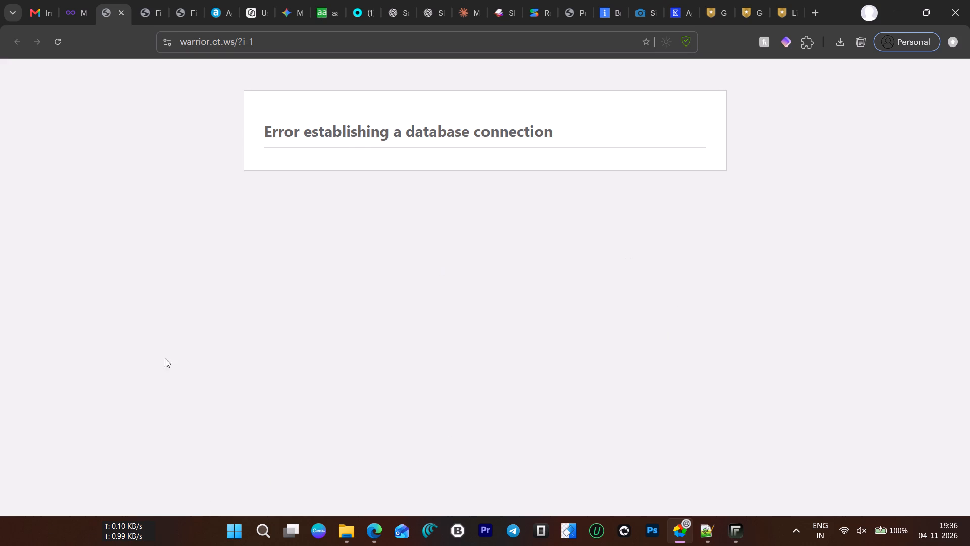
Reload the warrior.ct.ws page to check whether the site loads.
left_click(326, 419)
left_click(54, 42)
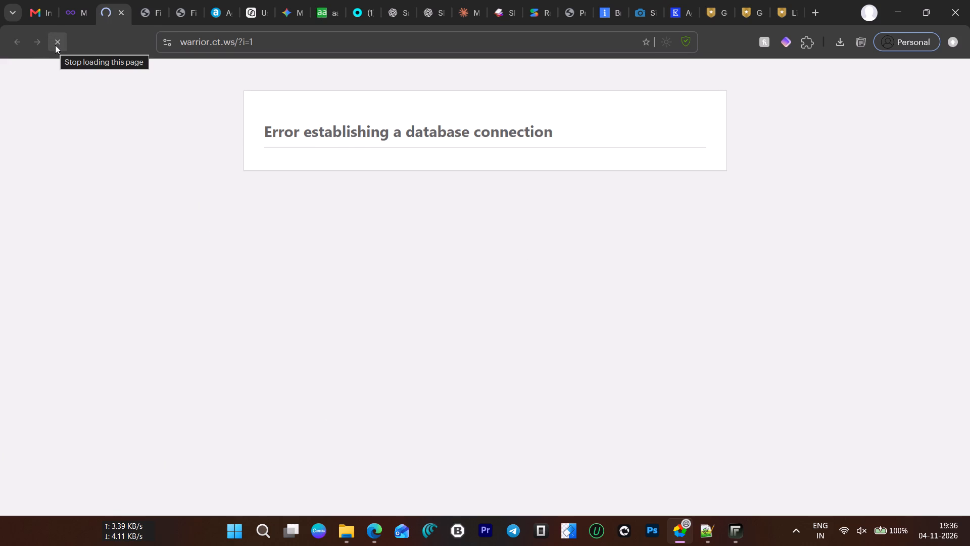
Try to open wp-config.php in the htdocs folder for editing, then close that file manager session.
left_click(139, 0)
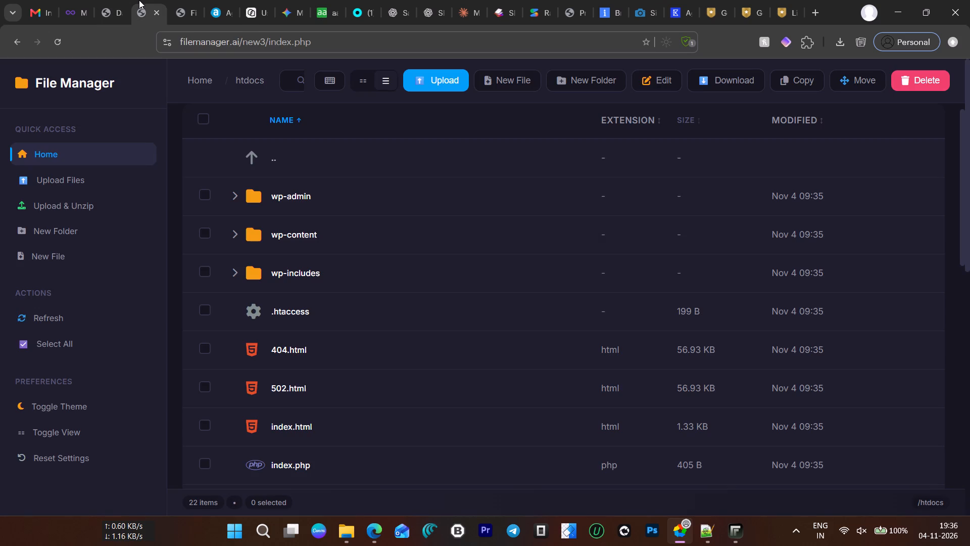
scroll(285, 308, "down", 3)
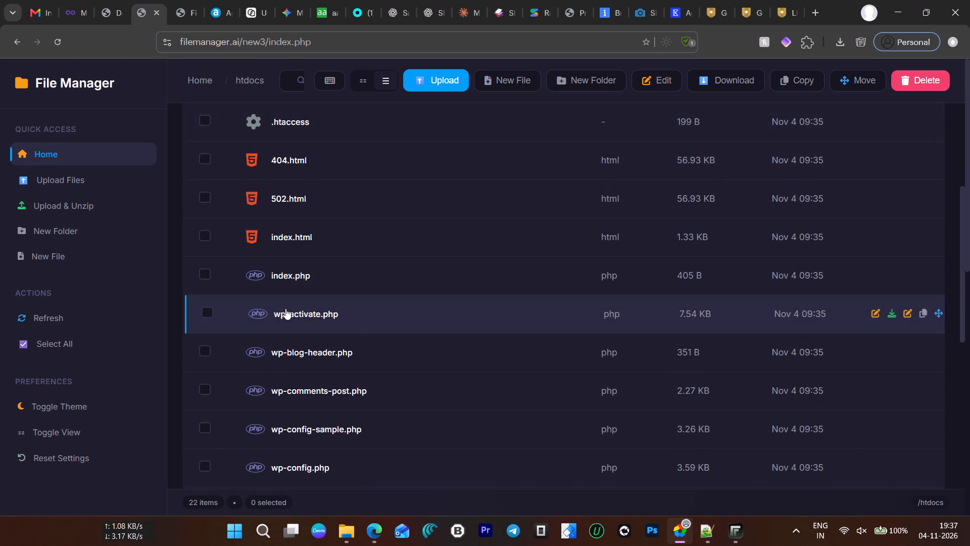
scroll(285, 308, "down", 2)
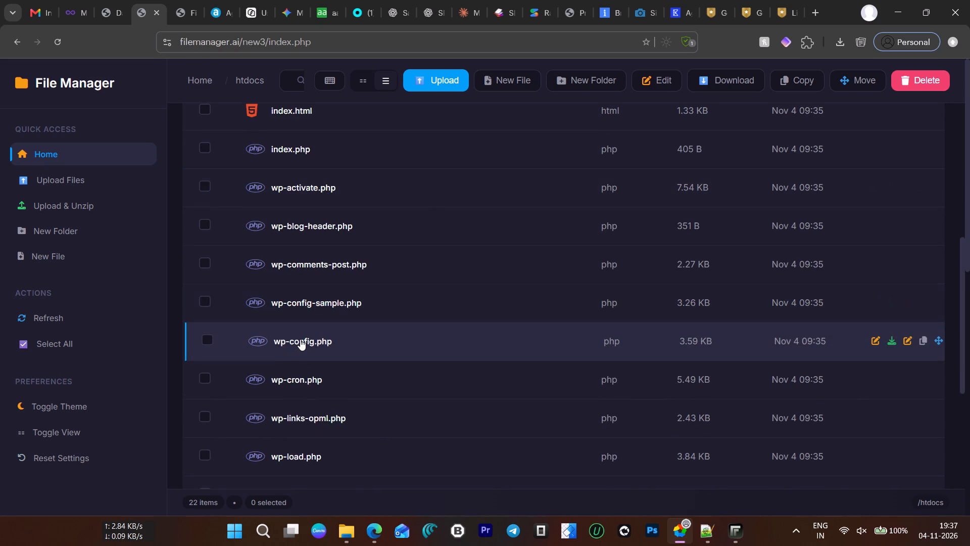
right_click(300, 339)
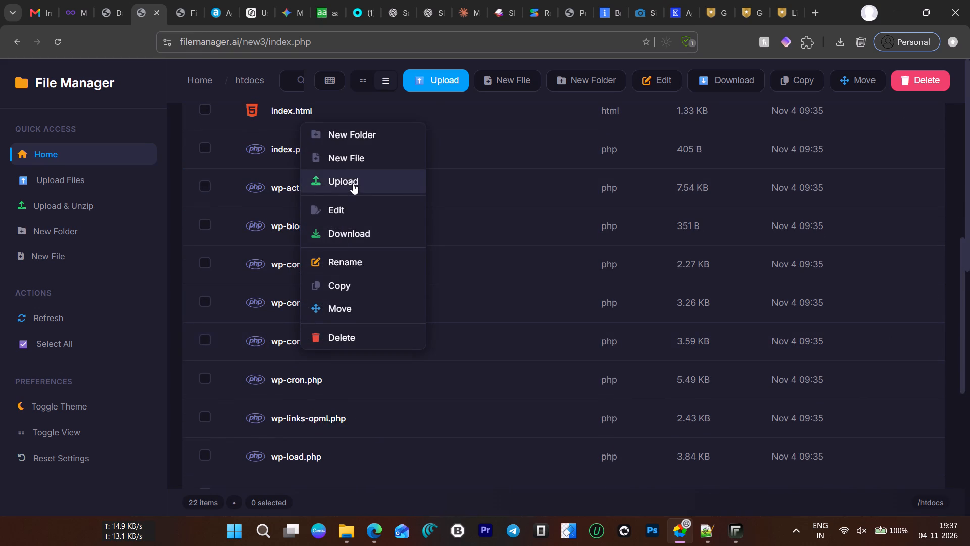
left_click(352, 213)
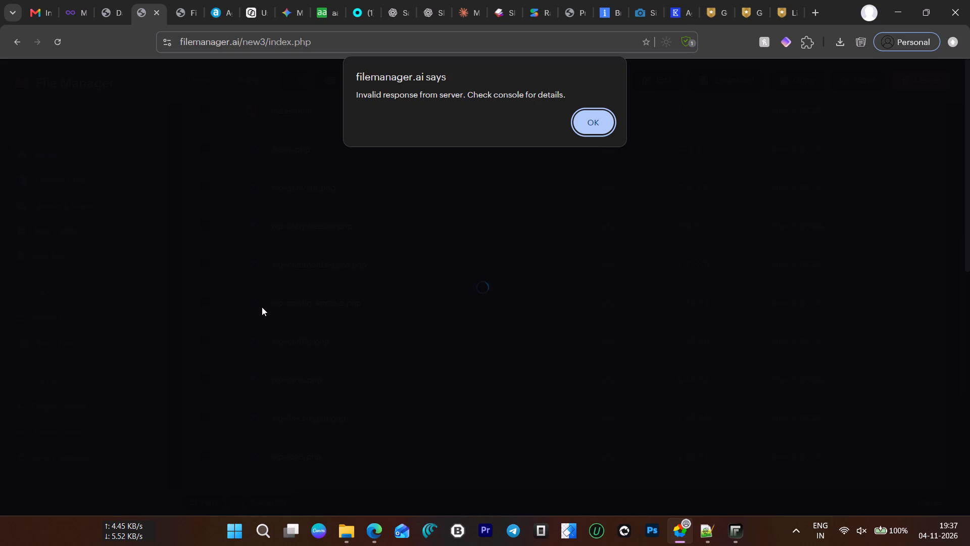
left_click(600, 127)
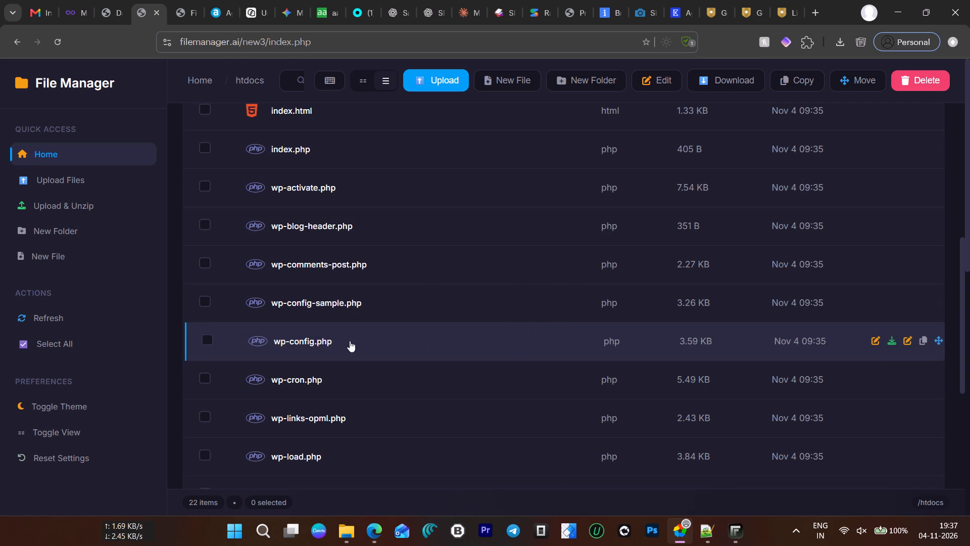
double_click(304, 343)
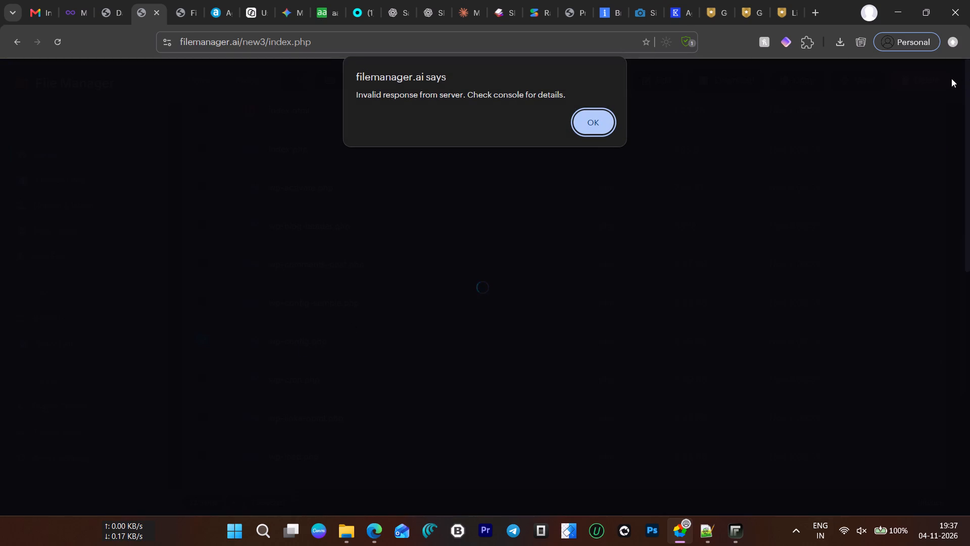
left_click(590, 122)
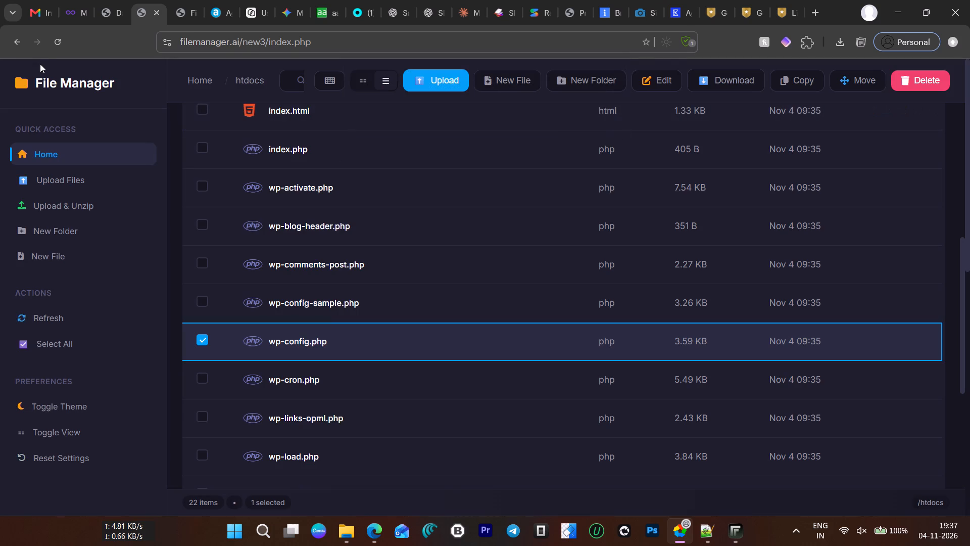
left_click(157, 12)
Relaunch the file manager from the warrior.ct.ws hosting dashboard and open wp-config.php in htdocs for editing.
left_click(106, 7)
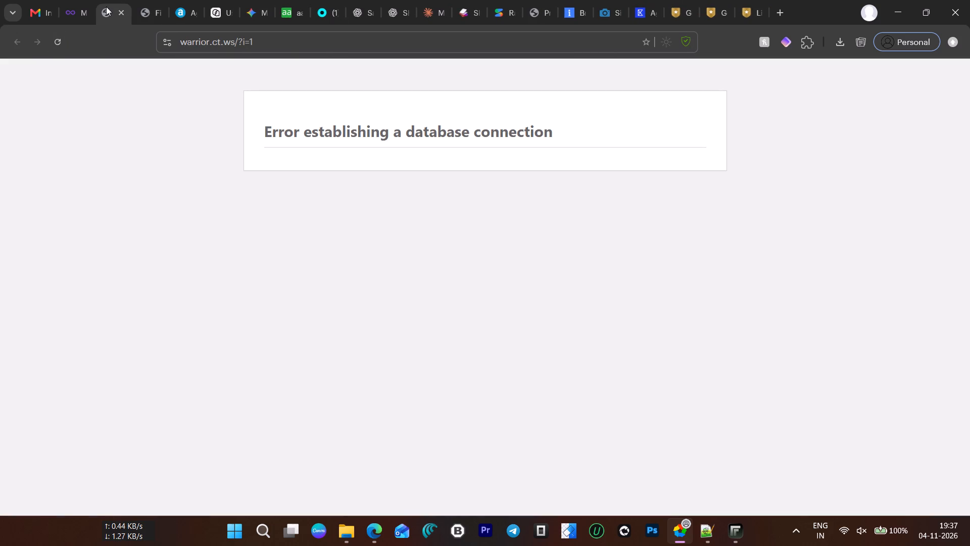
left_click(80, 0)
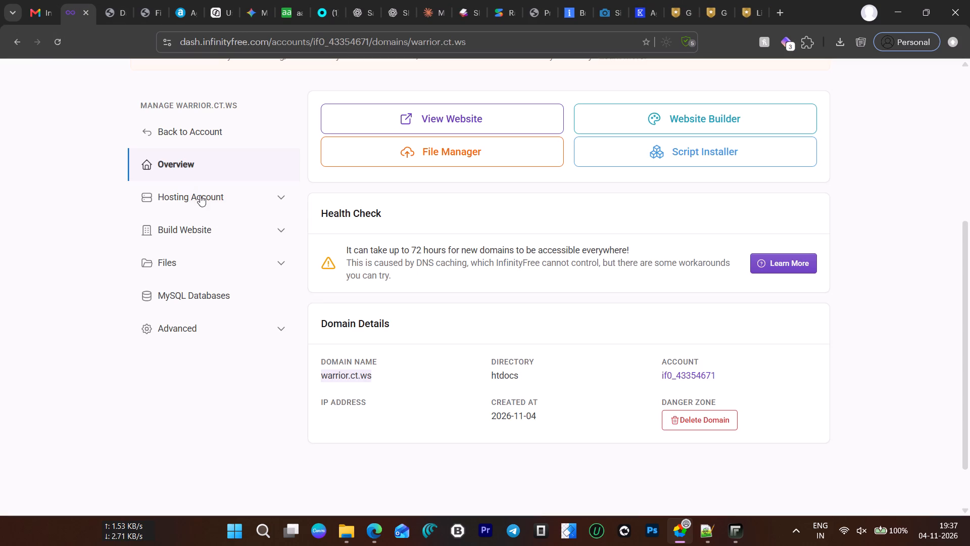
left_click(426, 156)
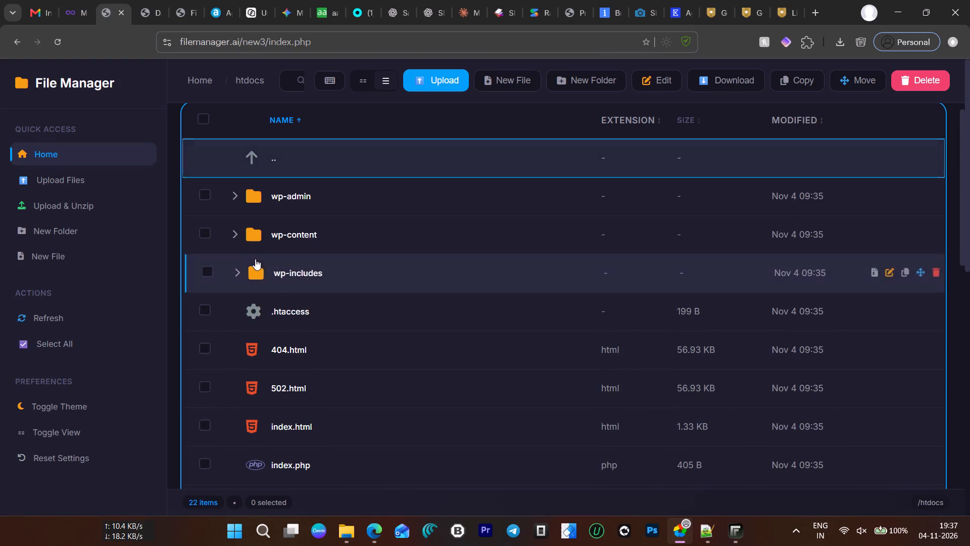
scroll(281, 309, "down", 3)
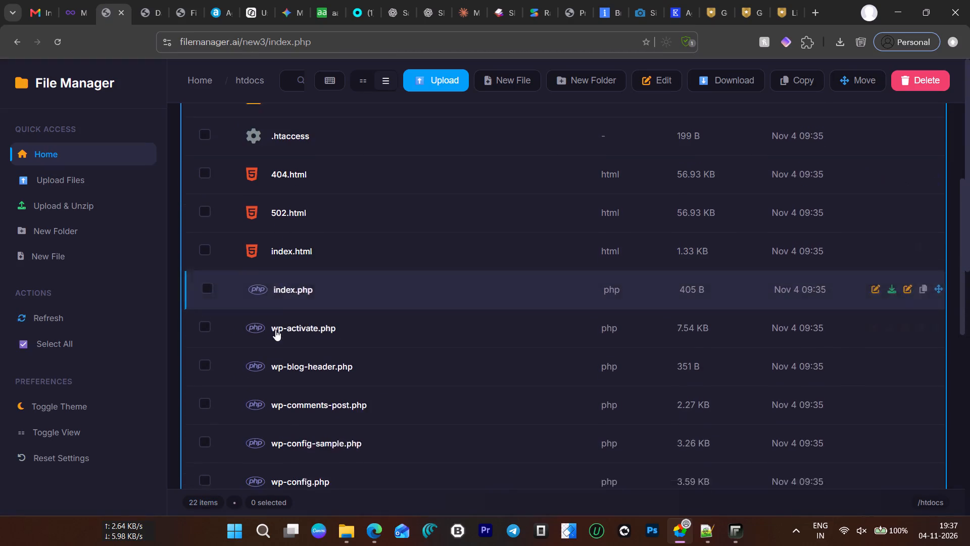
double_click(278, 461)
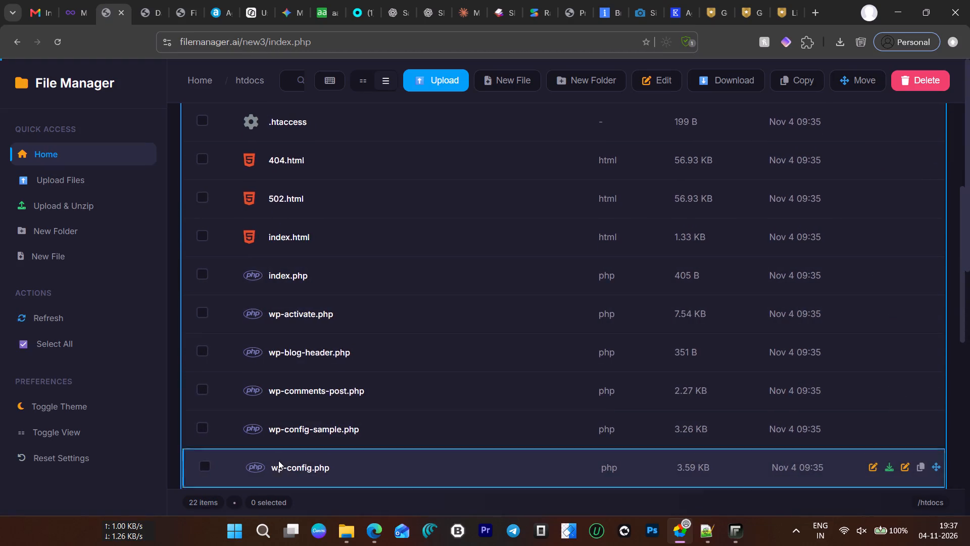
Examine the database settings and the authentication keys section in wp-config.php.
scroll(267, 265, "down", 2)
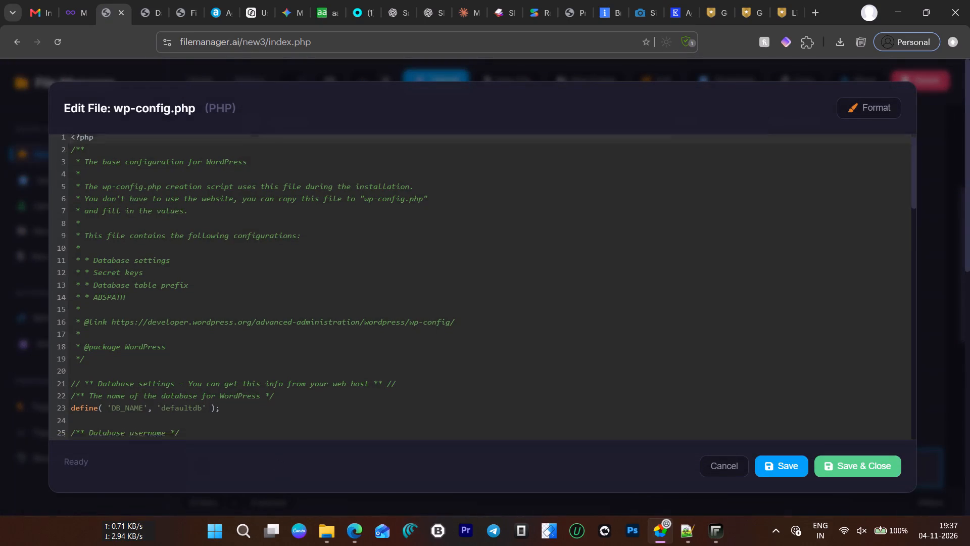
scroll(267, 265, "down", 1)
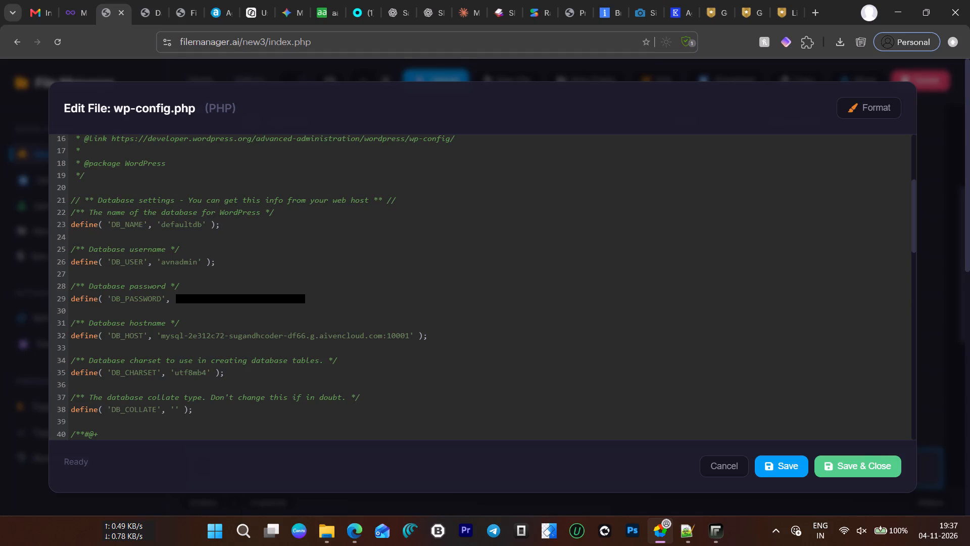
scroll(267, 267, "down", 1)
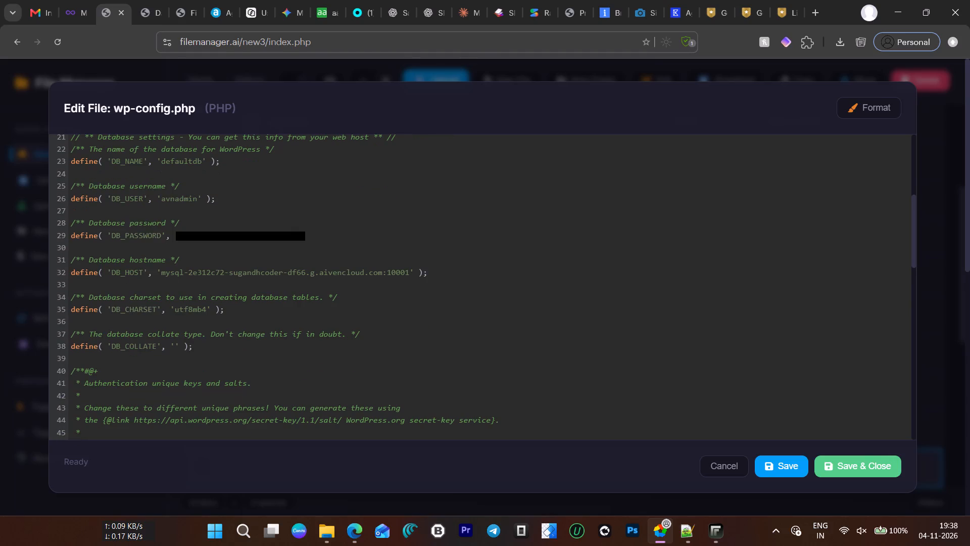
scroll(267, 267, "down", 1)
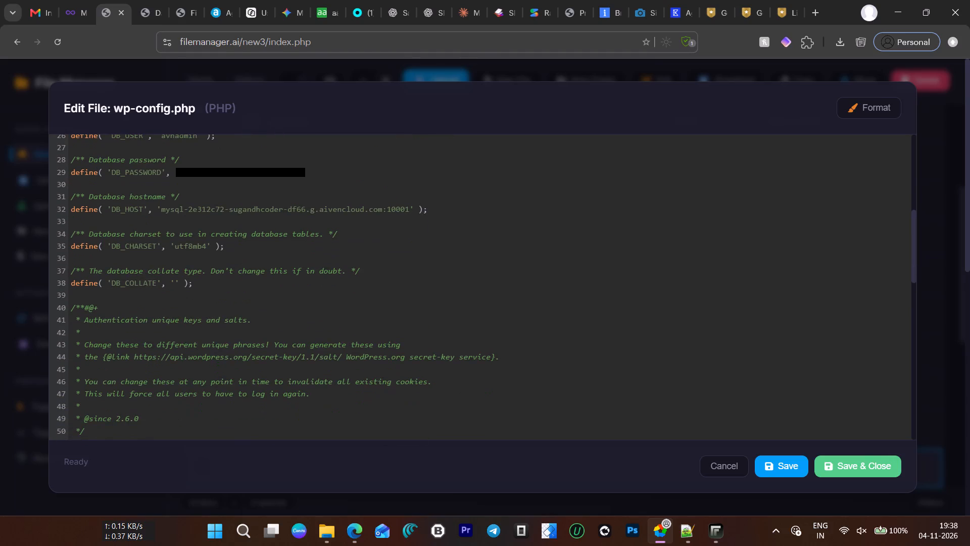
scroll(267, 267, "down", 3)
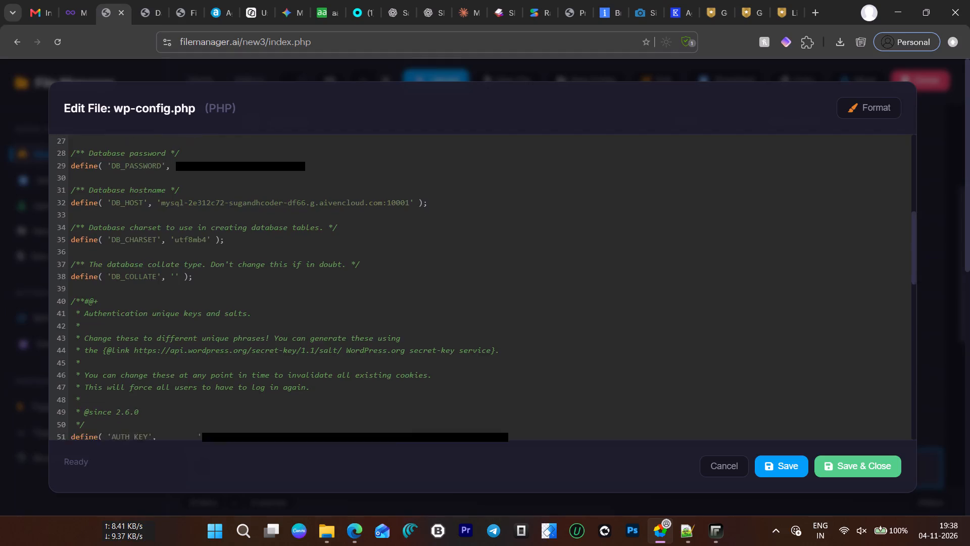
scroll(267, 270, "down", 12)
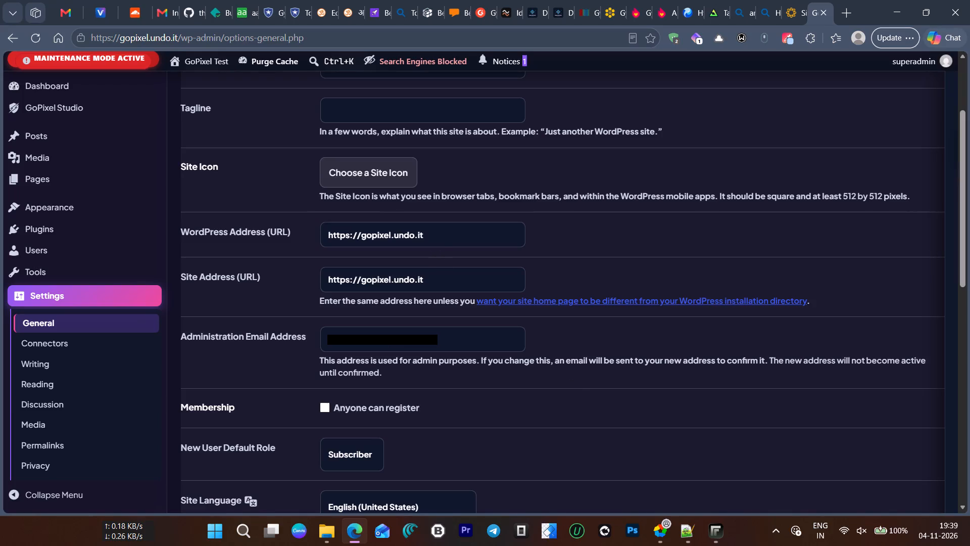
In Microsoft Edge, inspect the WordPress Address (URL) in the GoPixel Test site's general settings.
left_click_drag(444, 238, 323, 235)
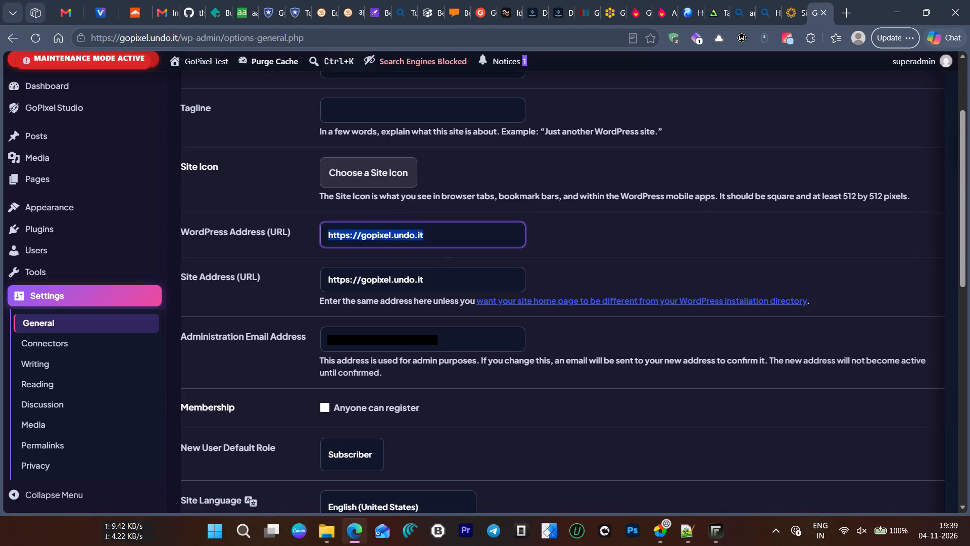
left_click(552, 237)
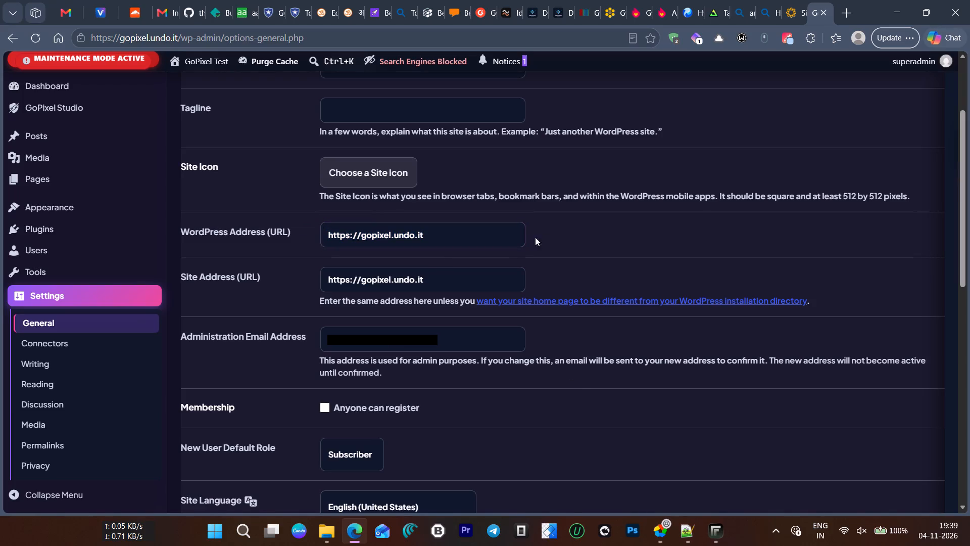
left_click_drag(464, 232, 156, 252)
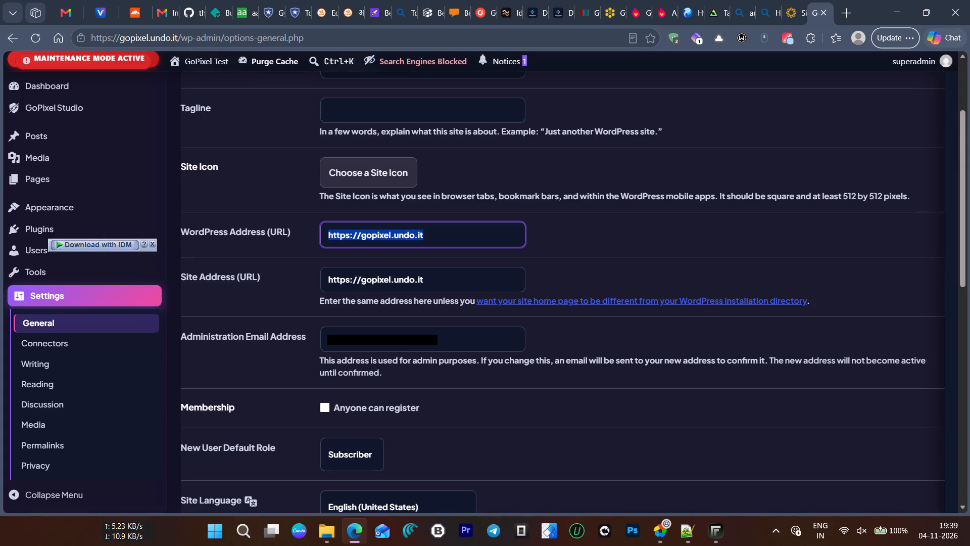
left_click(695, 197)
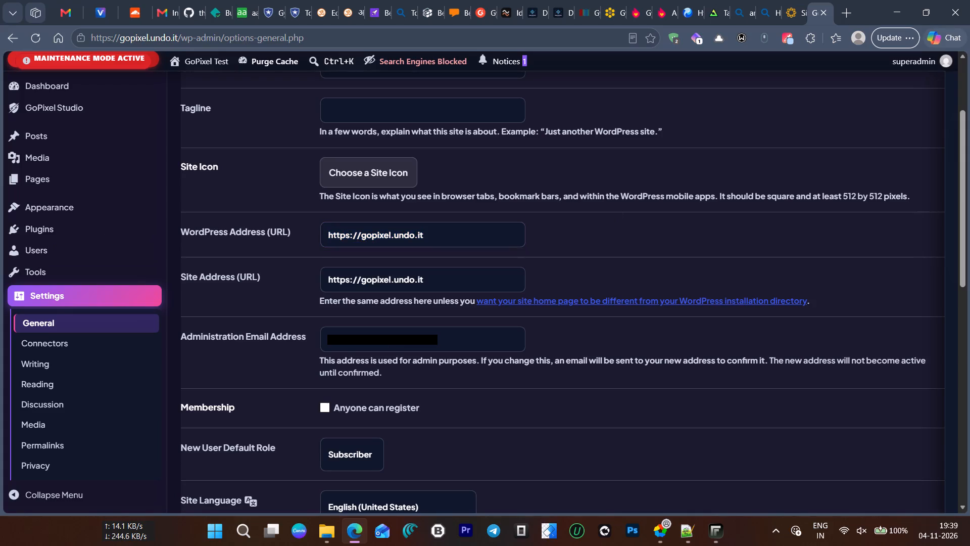
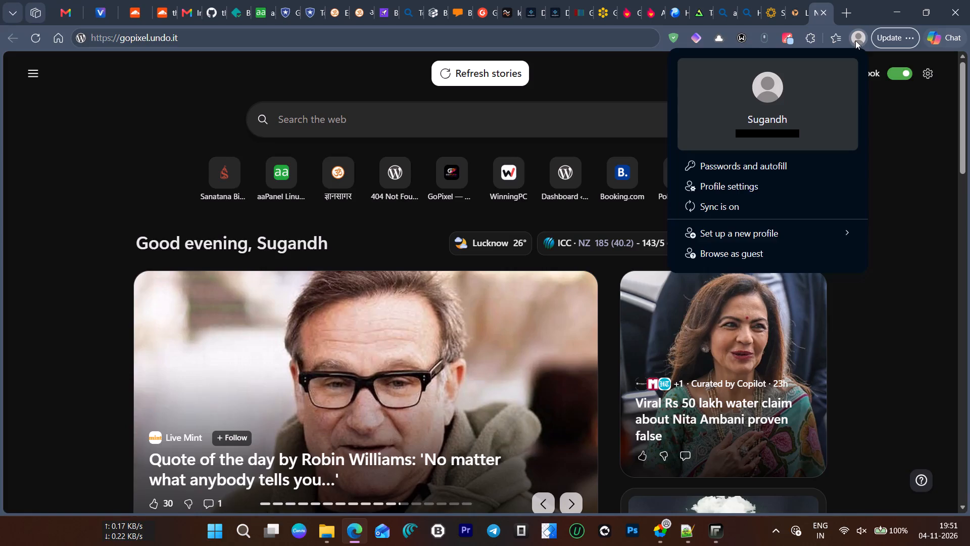
Dismiss the browser profile options and open Edge's general settings and more options.
left_click(886, 101)
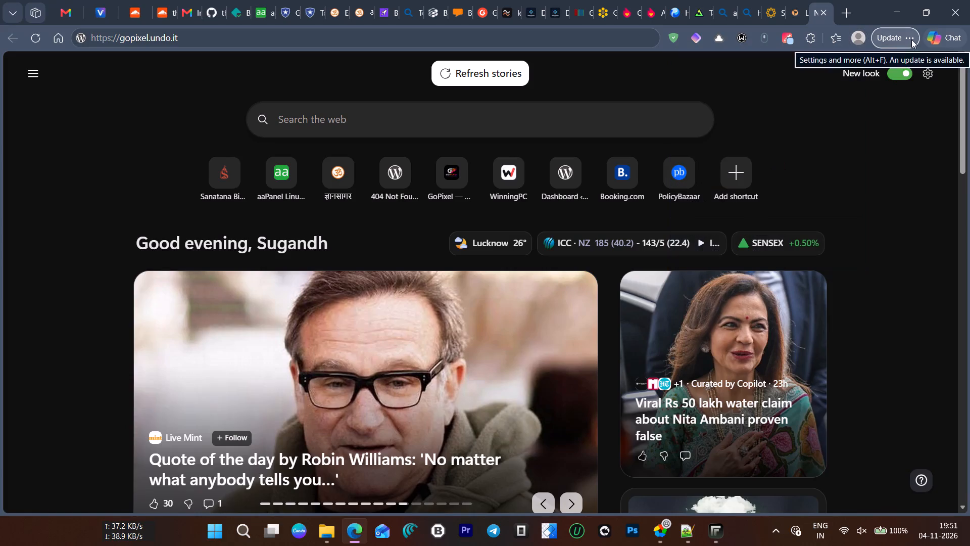
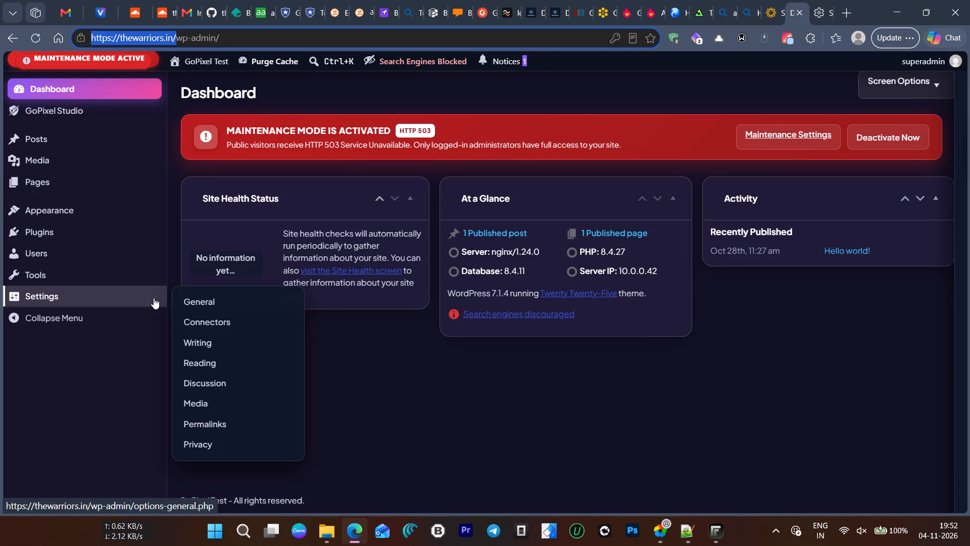
Open the WordPress site's General Settings and close the leftover browser settings tab.
left_click(211, 304)
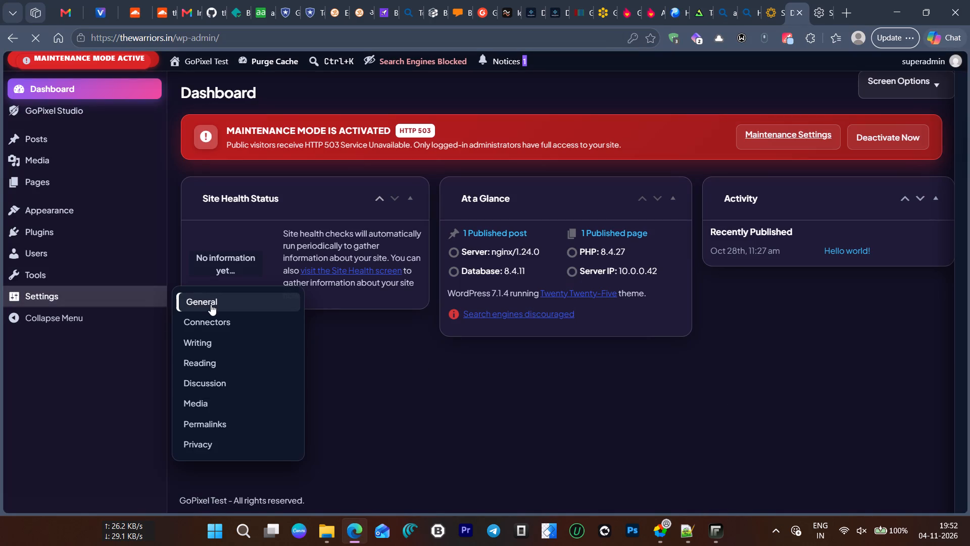
left_click(822, 0)
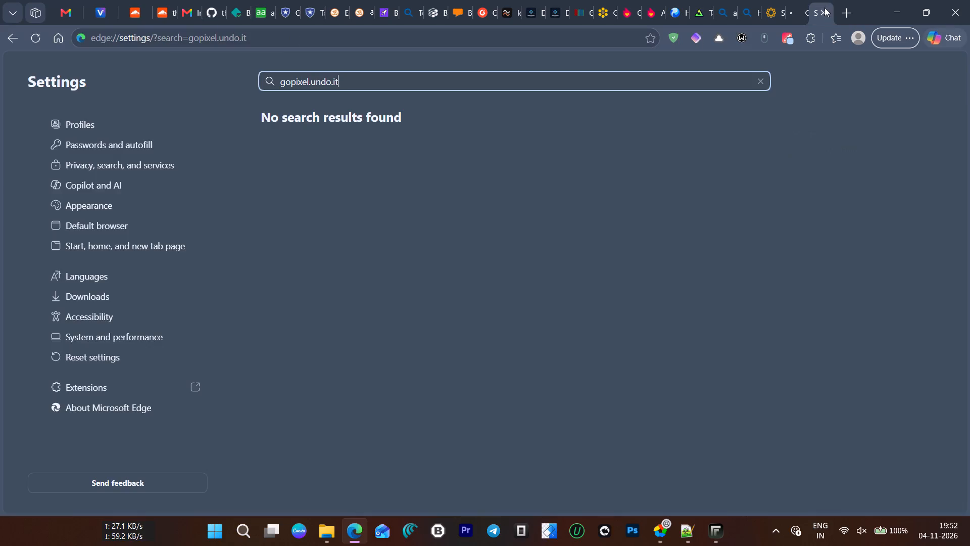
left_click(825, 13)
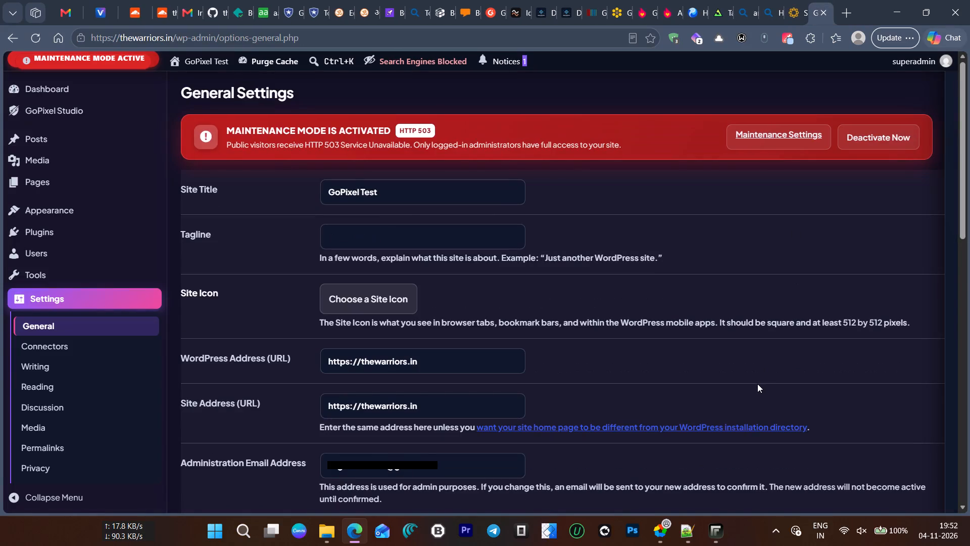
Change the site title to "The Warriors Martial Arts & Karate Academy", correcting the misspelled words.
left_click_drag(395, 195, 354, 195)
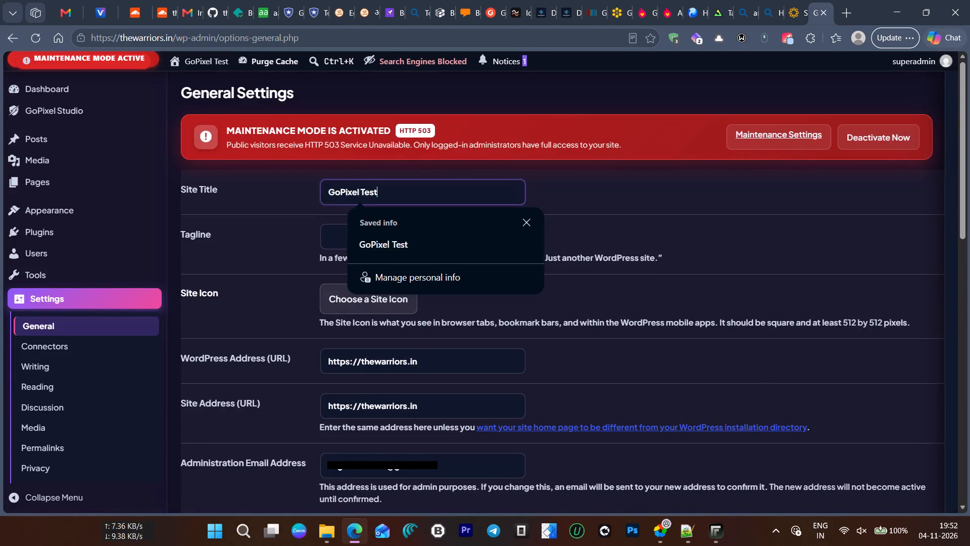
left_click_drag(354, 195, 239, 195)
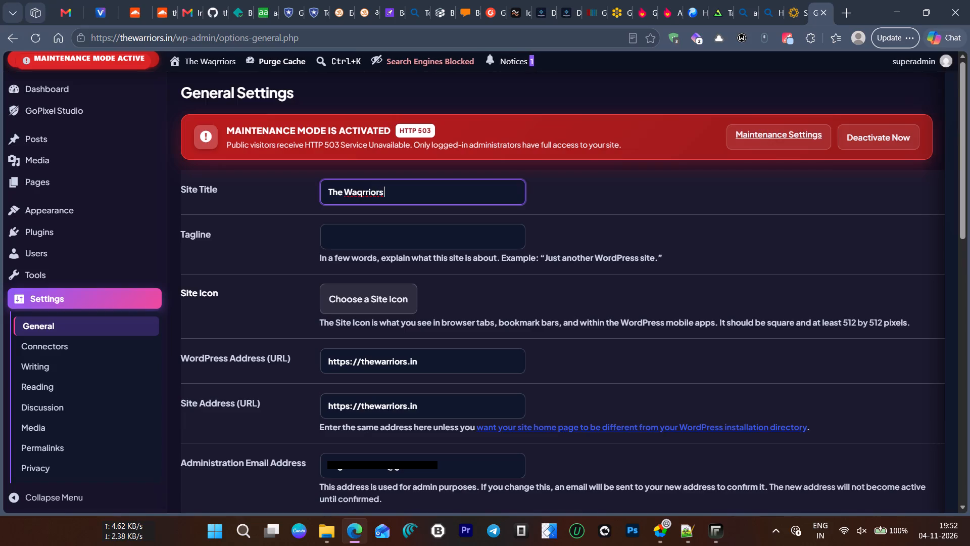
key("m")
key("a")
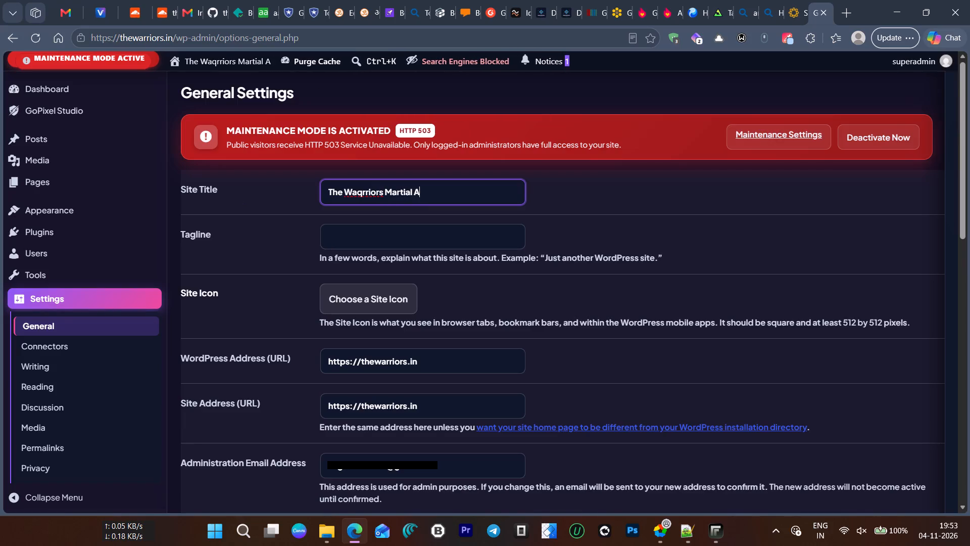
type("rts")
key("space")
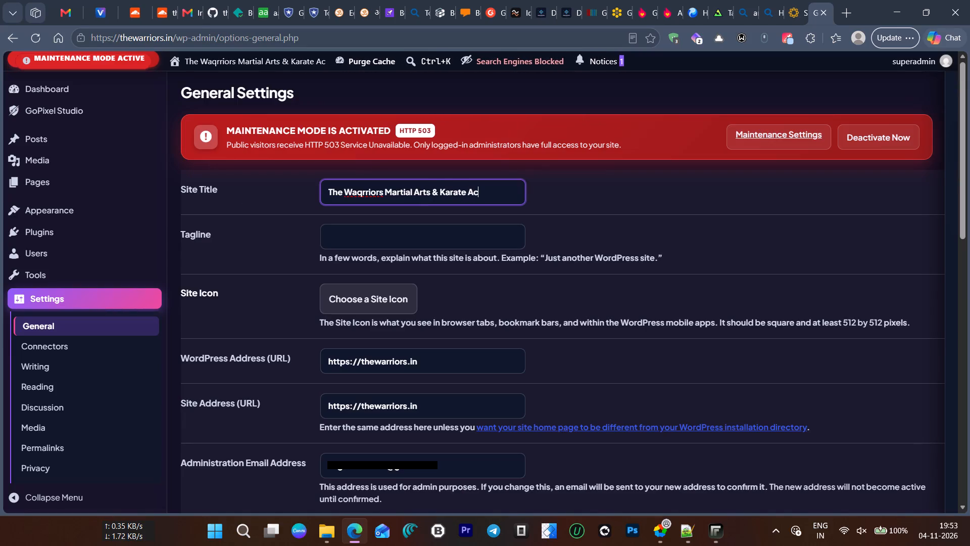
type("ed")
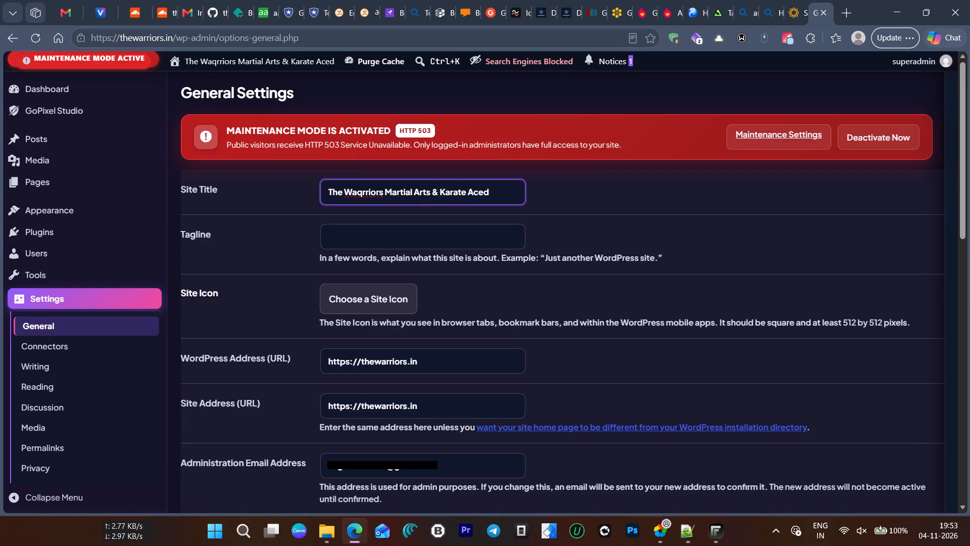
key("BackSpace")
key("a")
key("BackSpace")
key("BackSpace")
key("a")
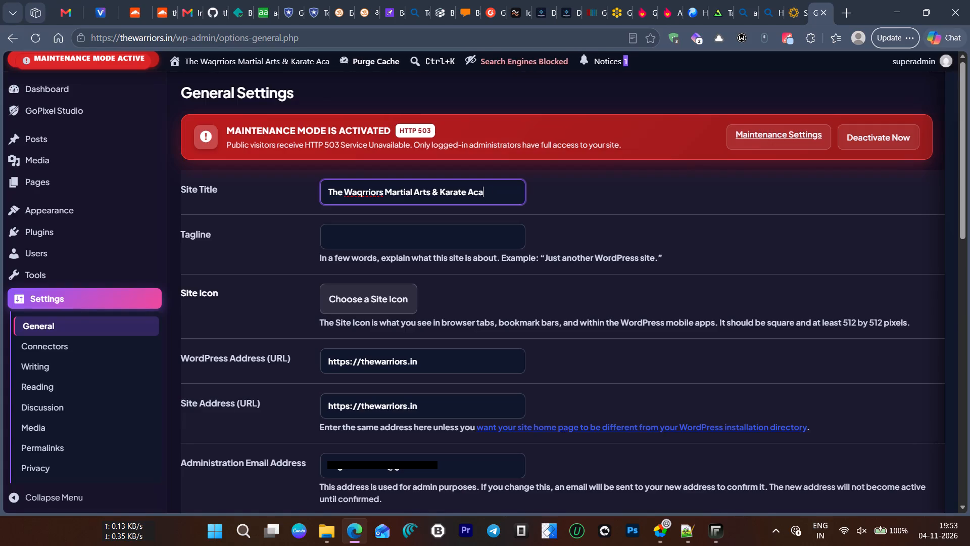
type("demy")
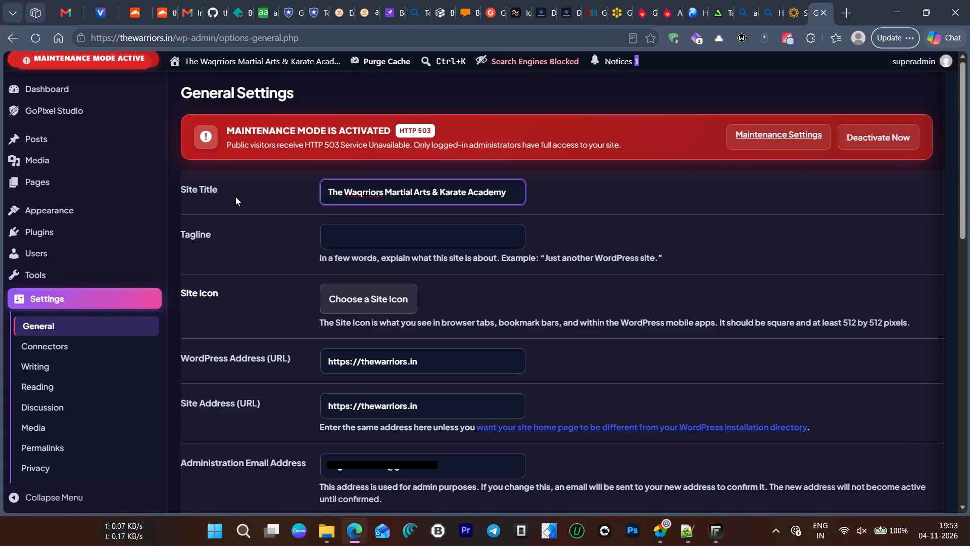
left_click(364, 191)
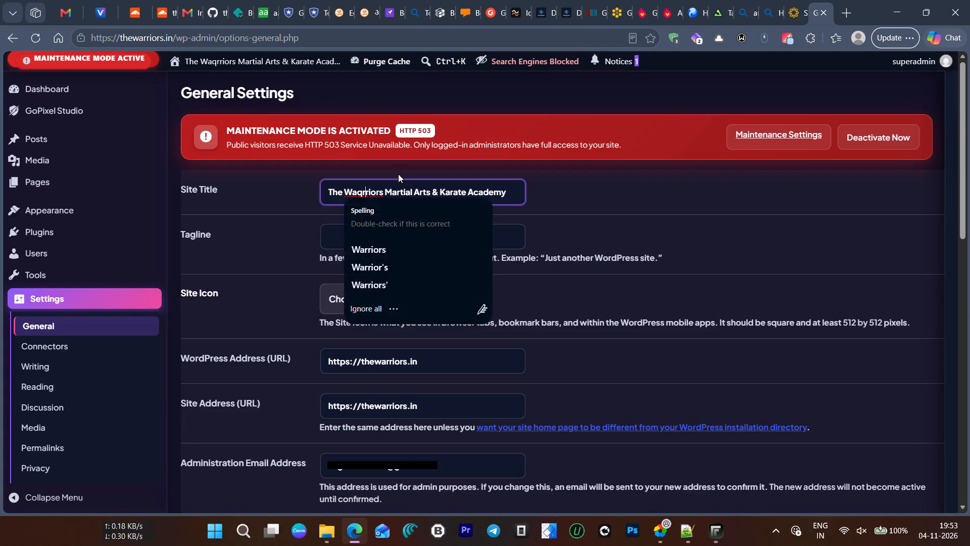
key("Left")
key("BackSpace")
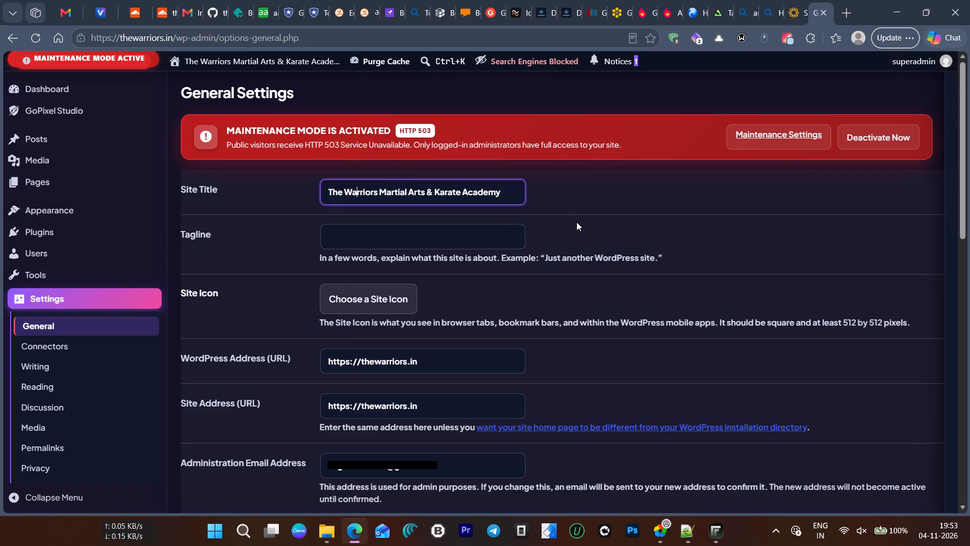
Review the remaining general settings and save the changes.
scroll(576, 222, "down", 4)
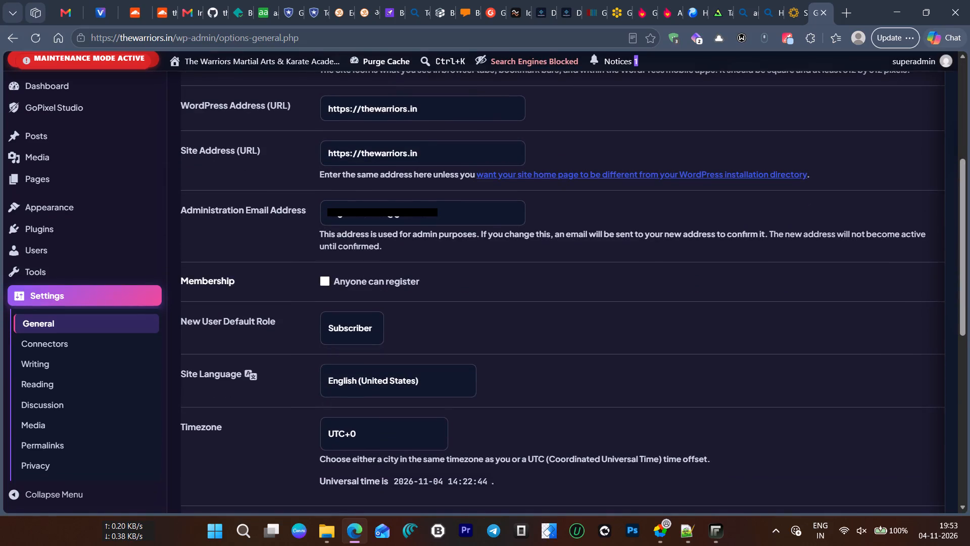
scroll(578, 238, "down", 12)
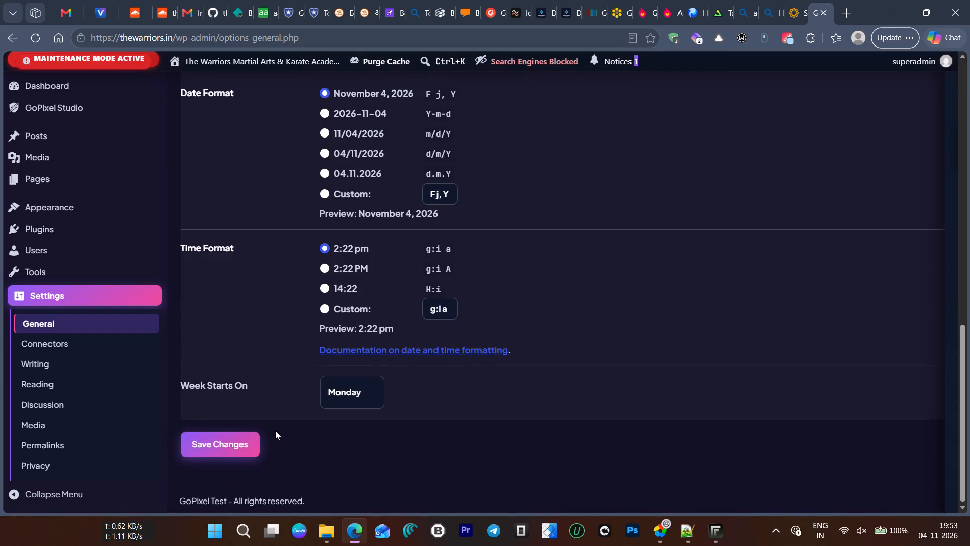
scroll(248, 459, "down", 1)
scroll(248, 459, "up", 6)
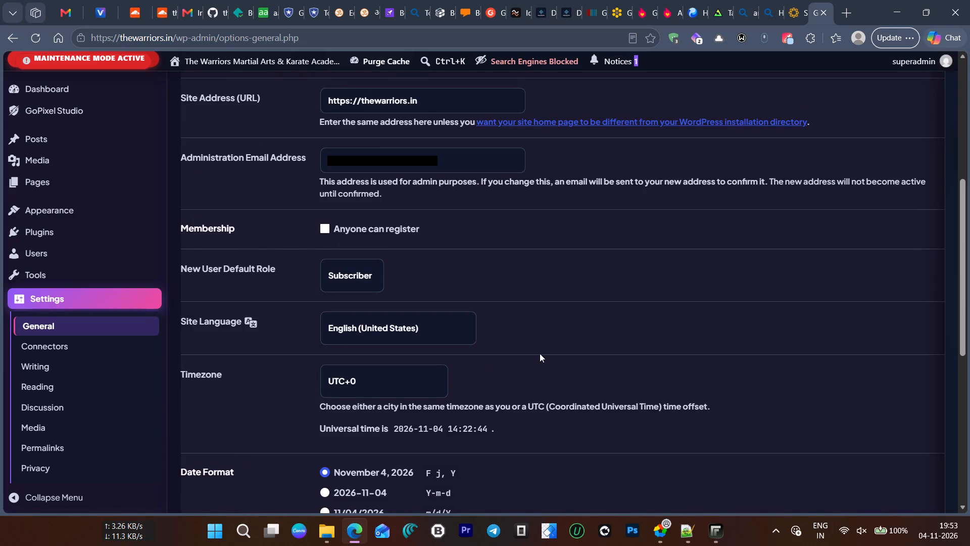
scroll(540, 353, "down", 7)
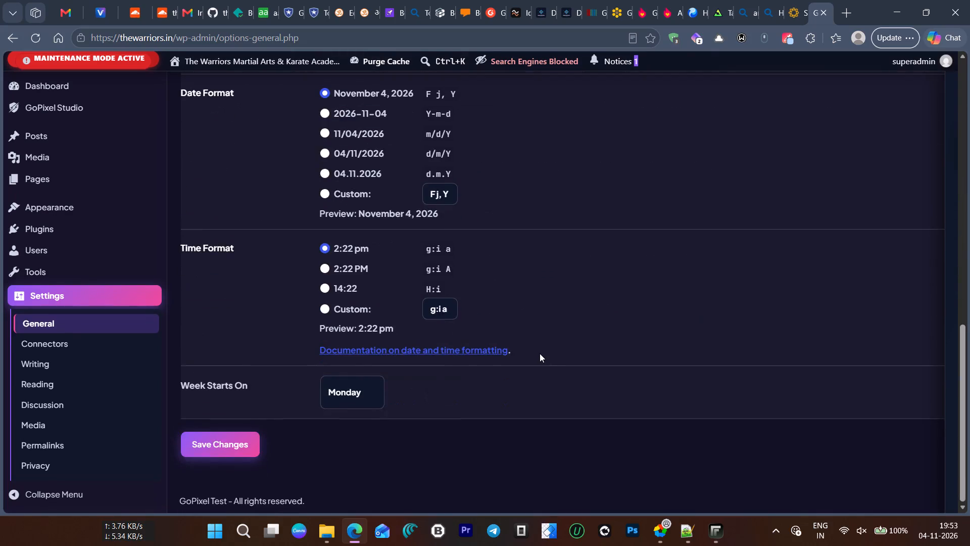
scroll(540, 353, "up", 8)
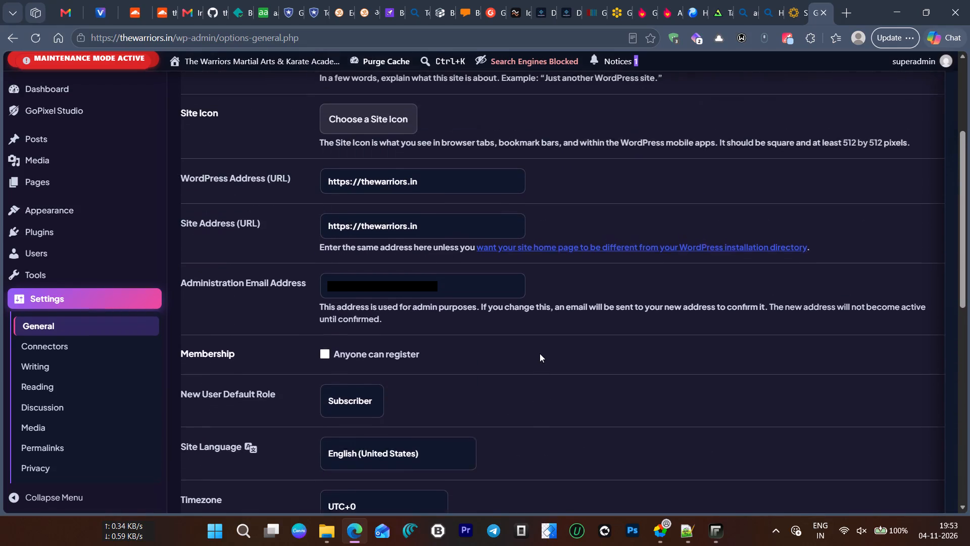
scroll(540, 353, "up", 3)
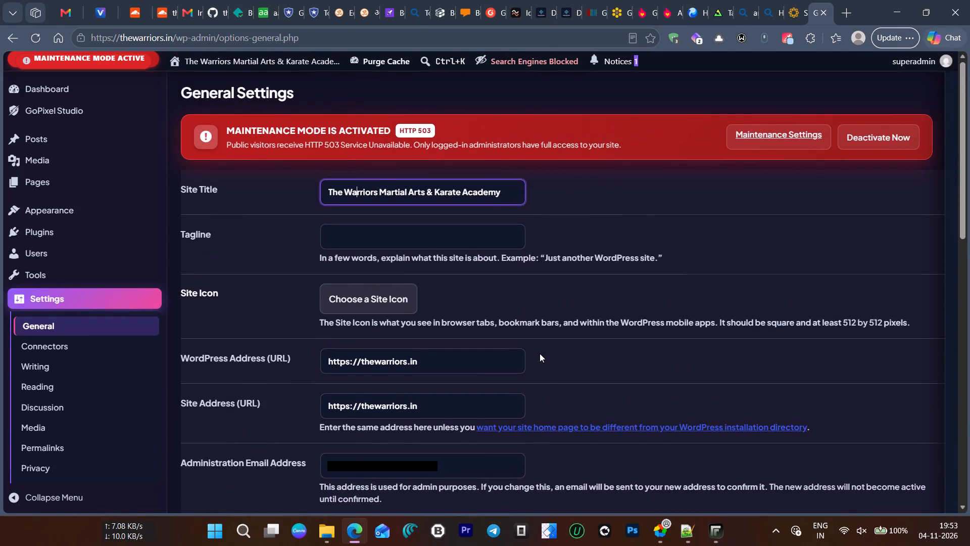
scroll(540, 353, "down", 13)
left_click(225, 444)
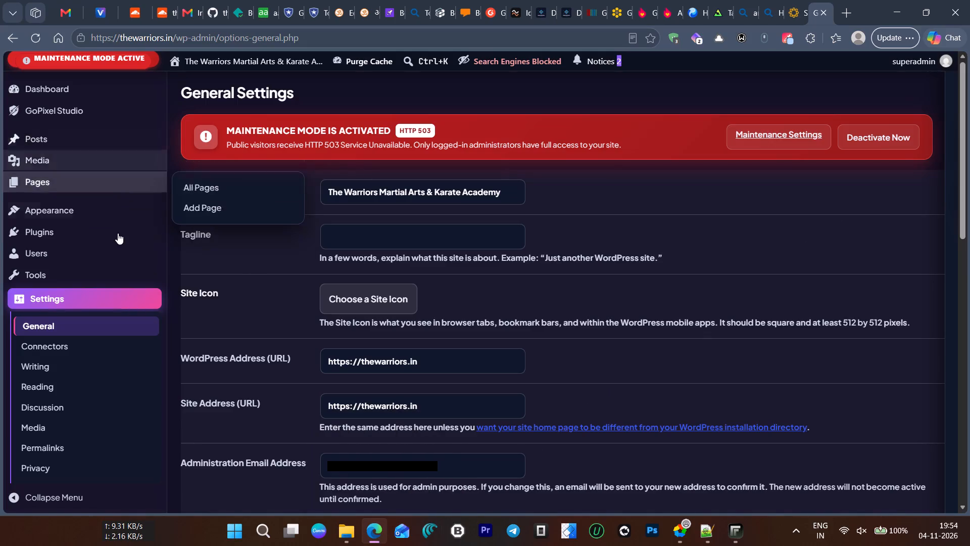
Open the site's list of installed plugins.
left_click(196, 242)
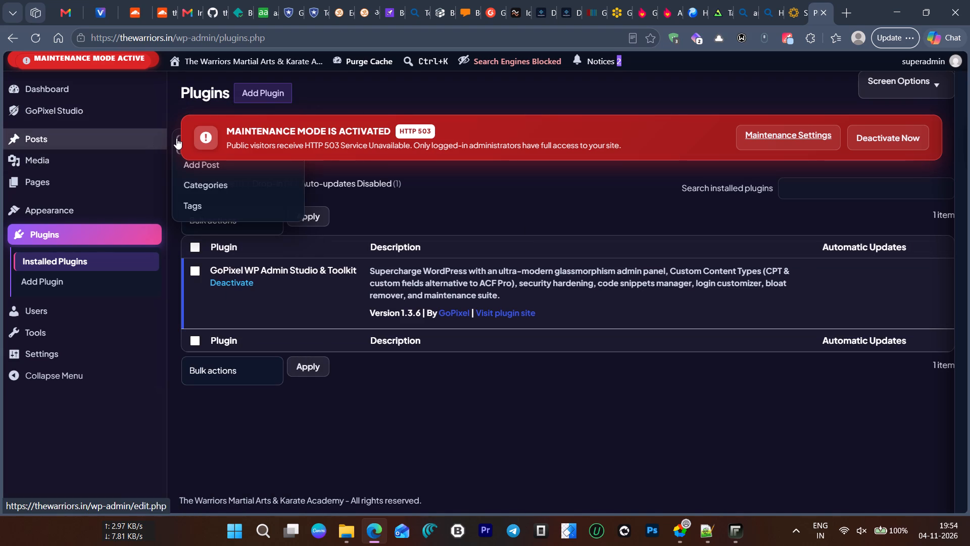
Move the sample post "Hello world!" to the trash.
left_click(176, 138)
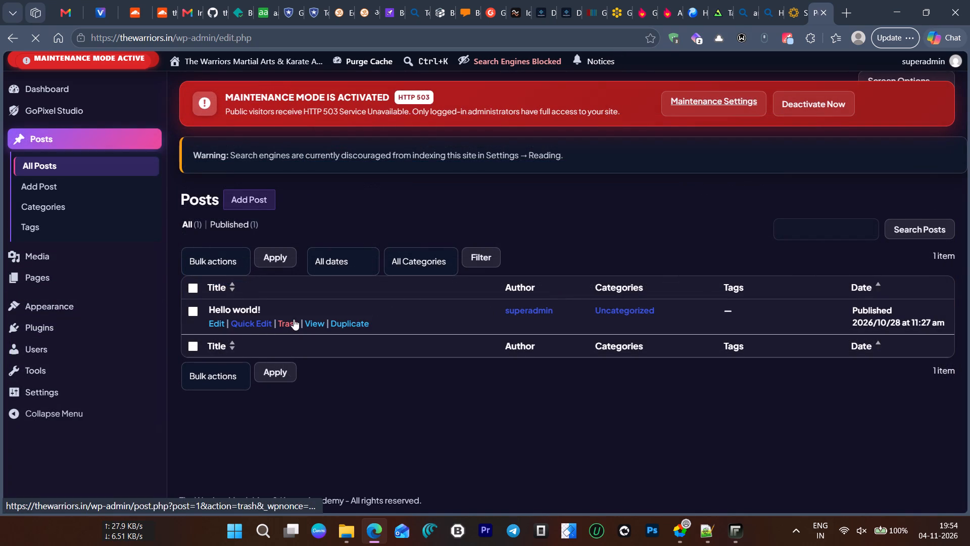
left_click(291, 324)
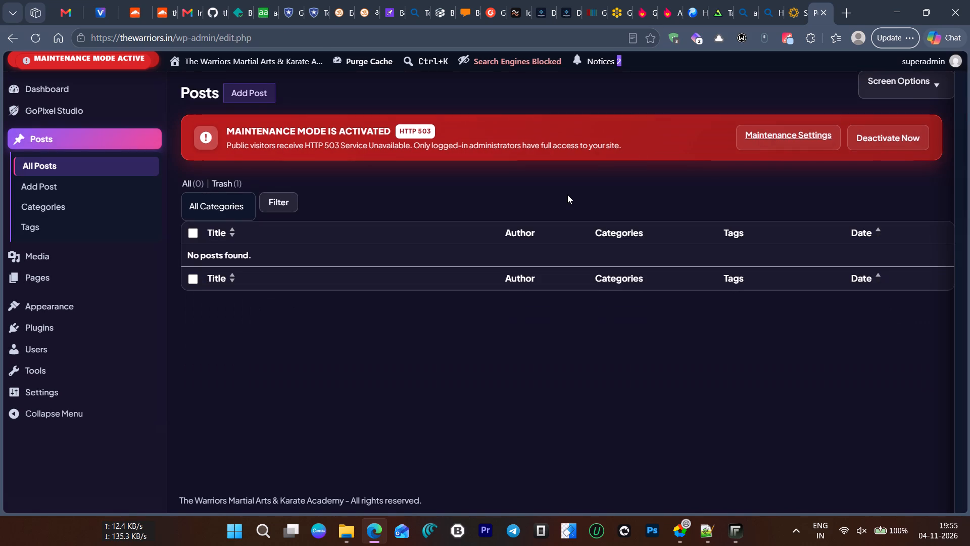
Turn off discouraging search engines from indexing this site in the reading settings and save.
left_click(522, 58)
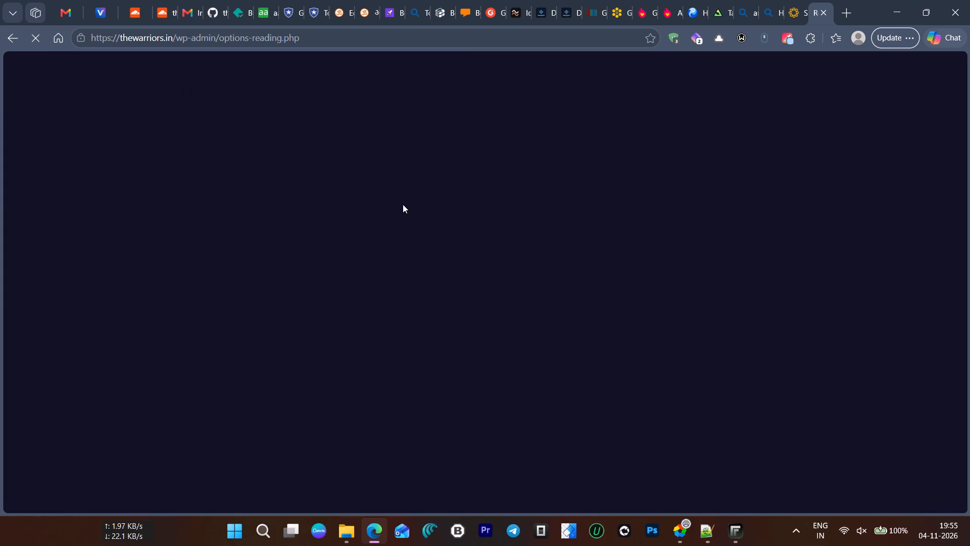
scroll(491, 262, "down", 4)
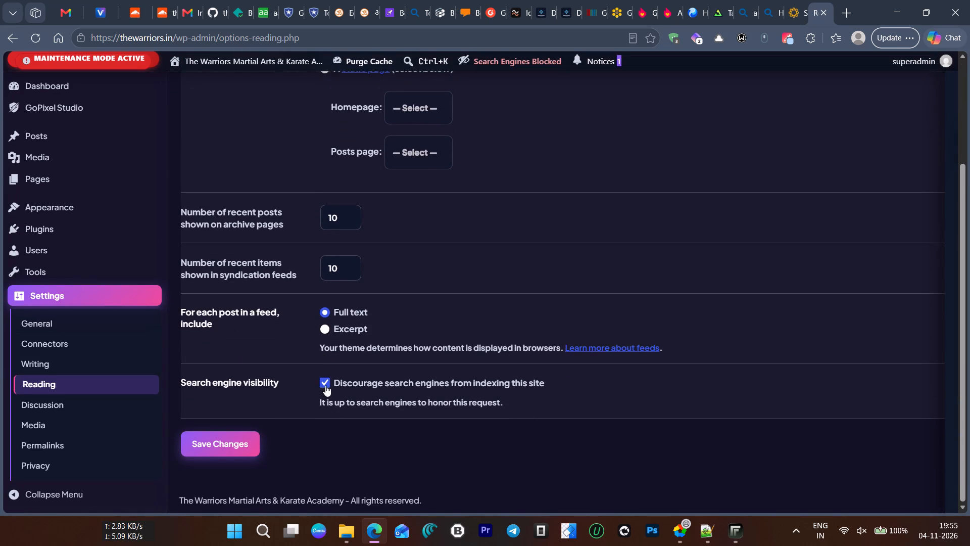
left_click(325, 385)
left_click(229, 447)
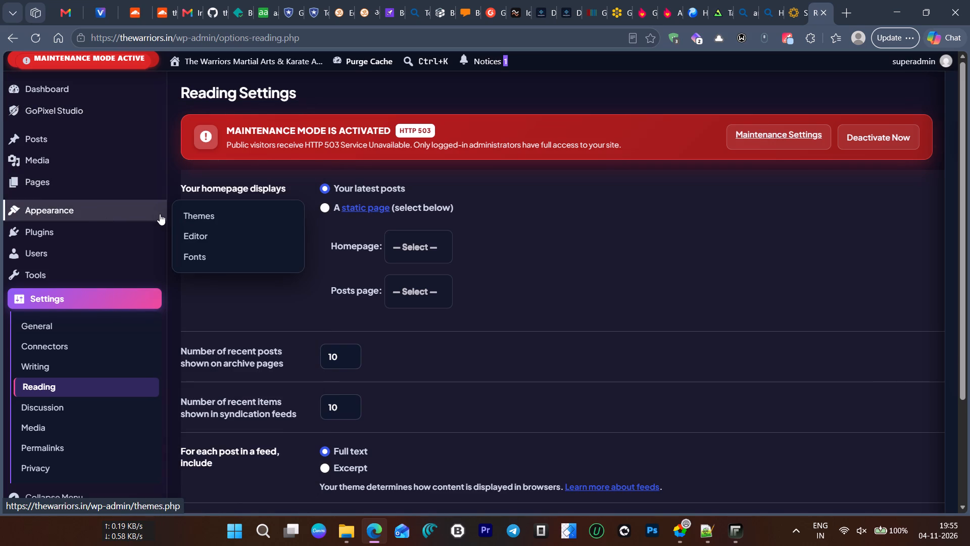
Open the details of the installed Twenty Twenty-Four theme and activate it.
left_click(204, 214)
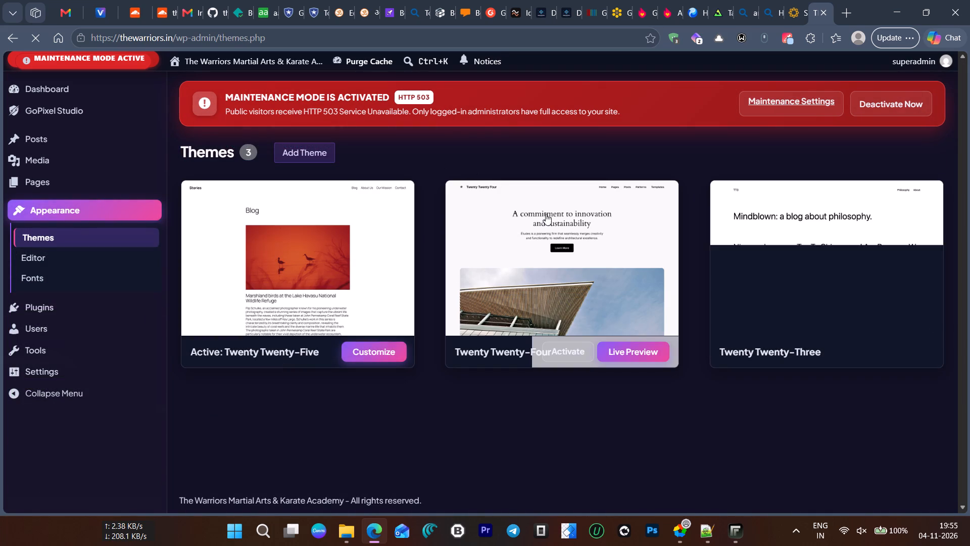
left_click(578, 229)
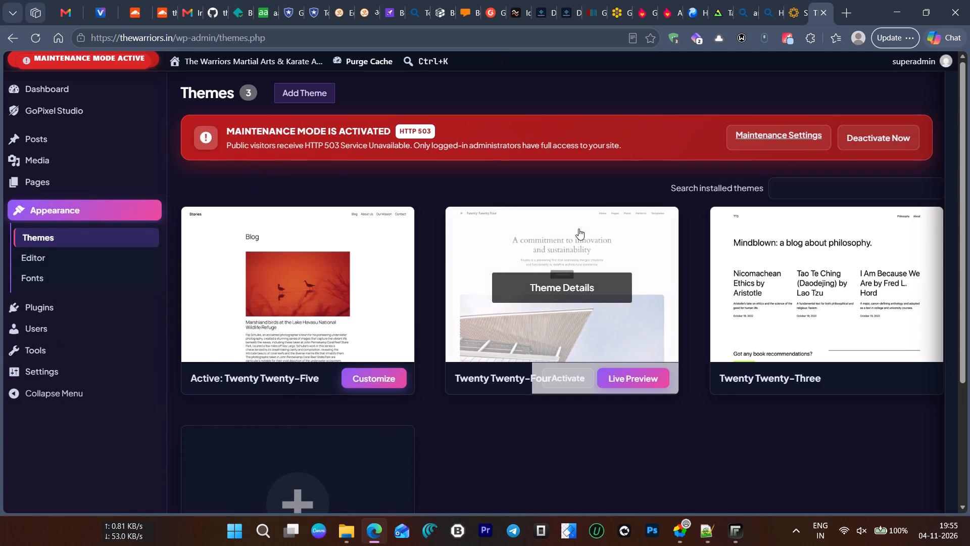
left_click(578, 229)
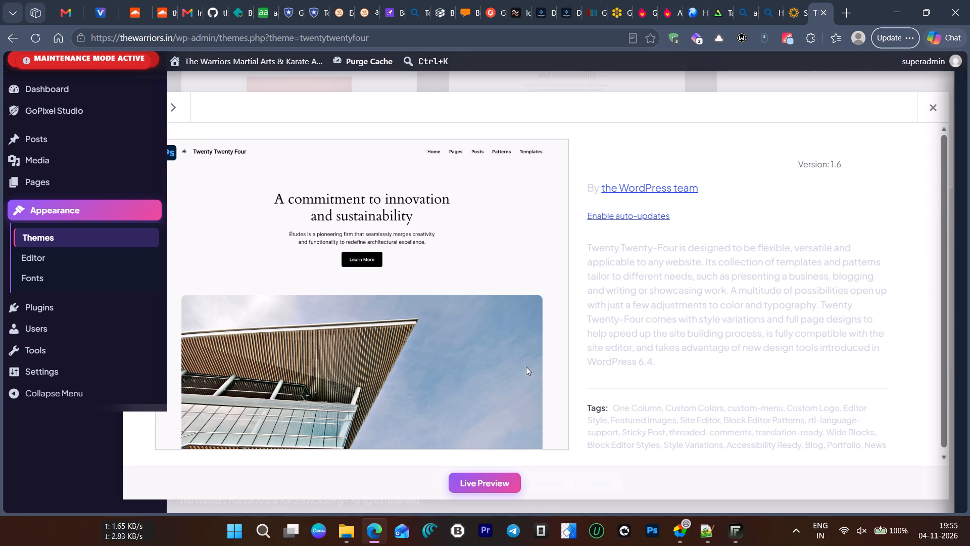
scroll(440, 336, "down", 5)
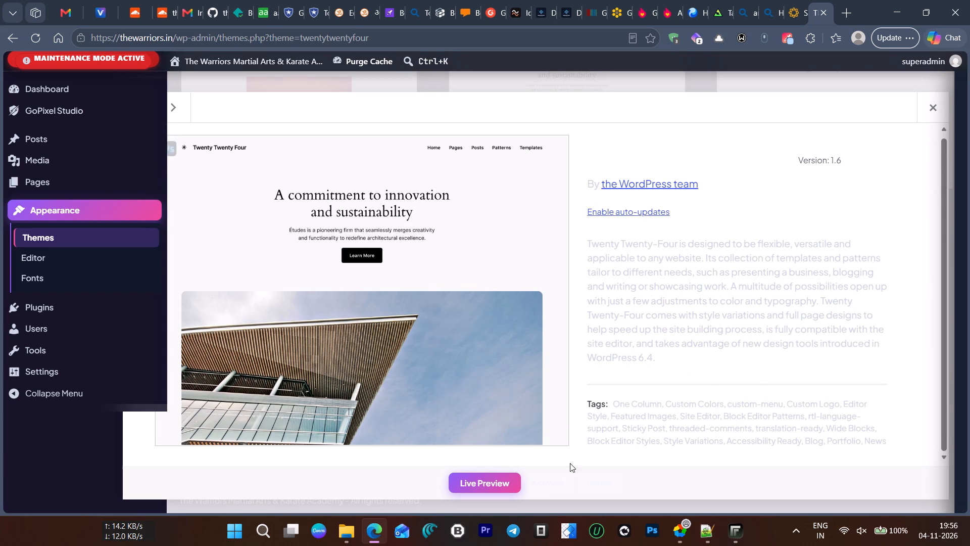
left_click(551, 484)
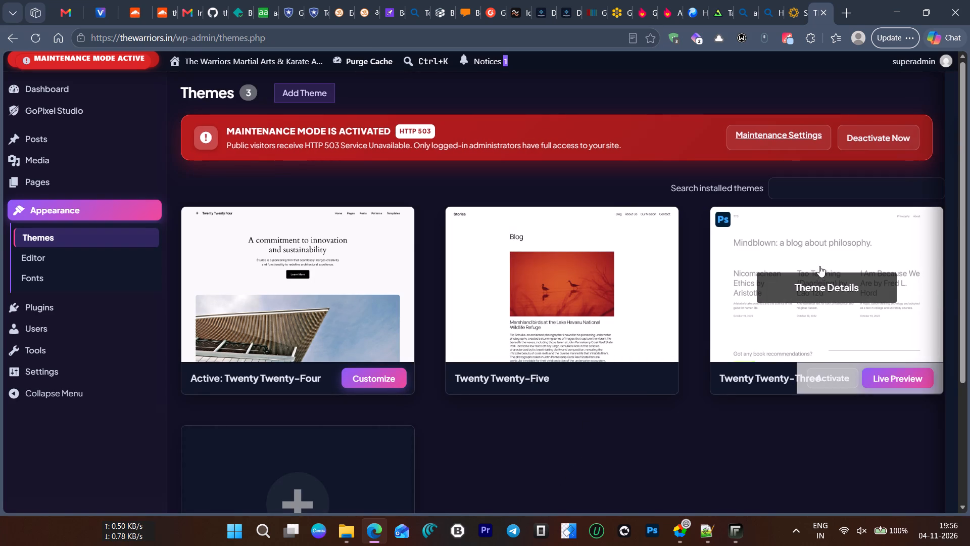
Activate the Twenty Twenty-Three theme from its details.
left_click(819, 266)
left_click(556, 486)
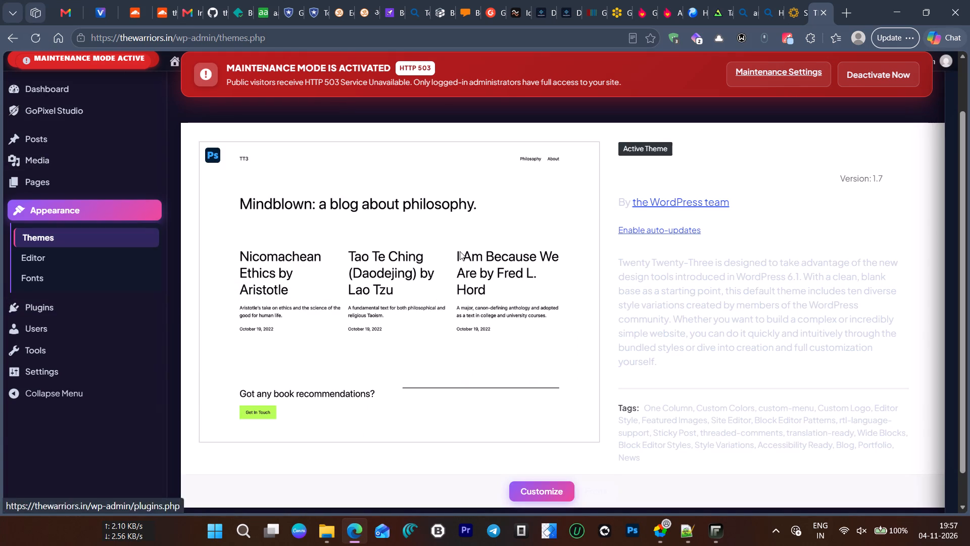
scroll(461, 251, "up", 5)
Browse the popular themes available to add to the site.
left_click(323, 95)
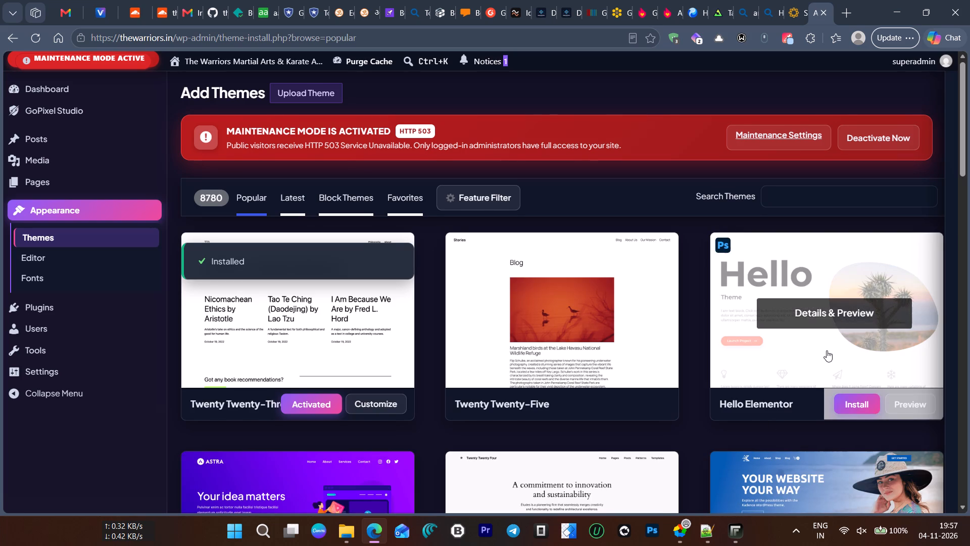
scroll(827, 350, "down", 6)
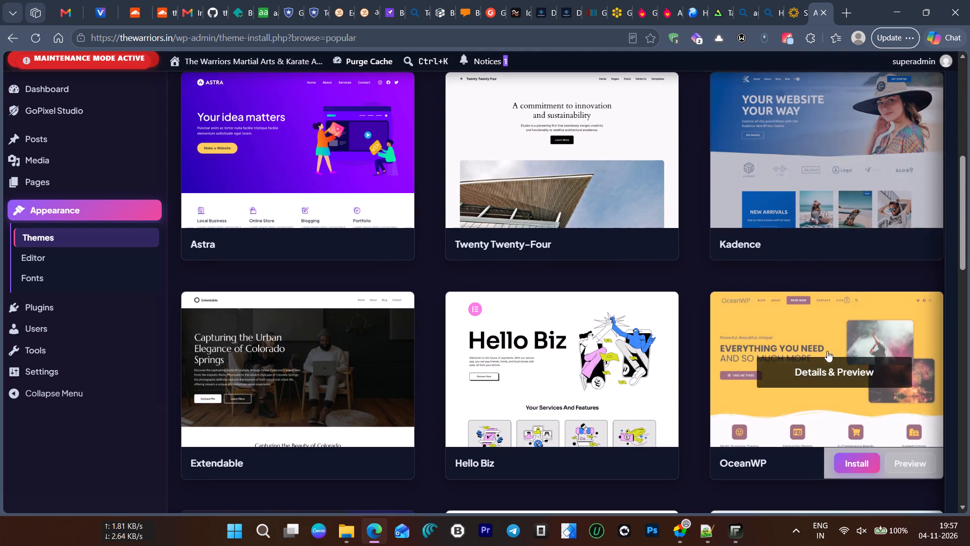
scroll(827, 351, "down", 5)
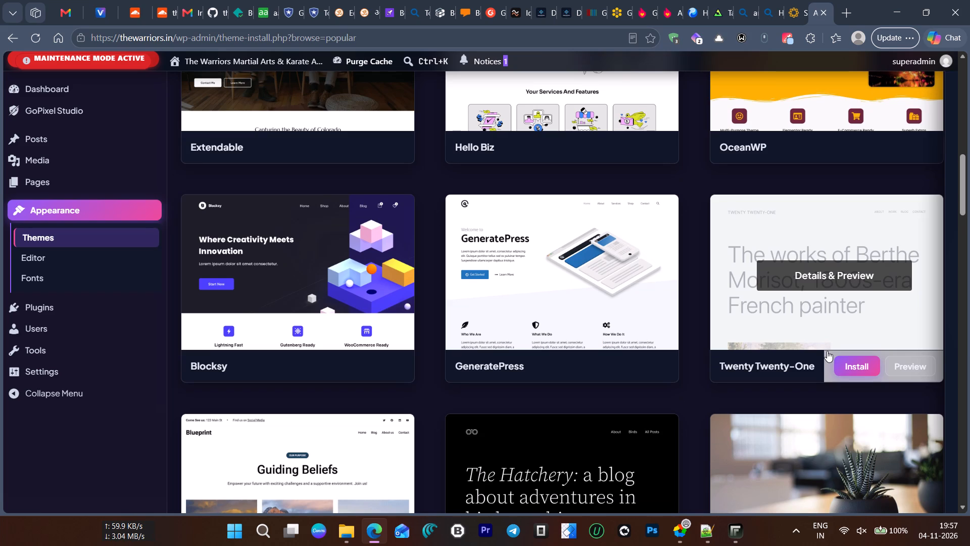
scroll(804, 361, "down", 7)
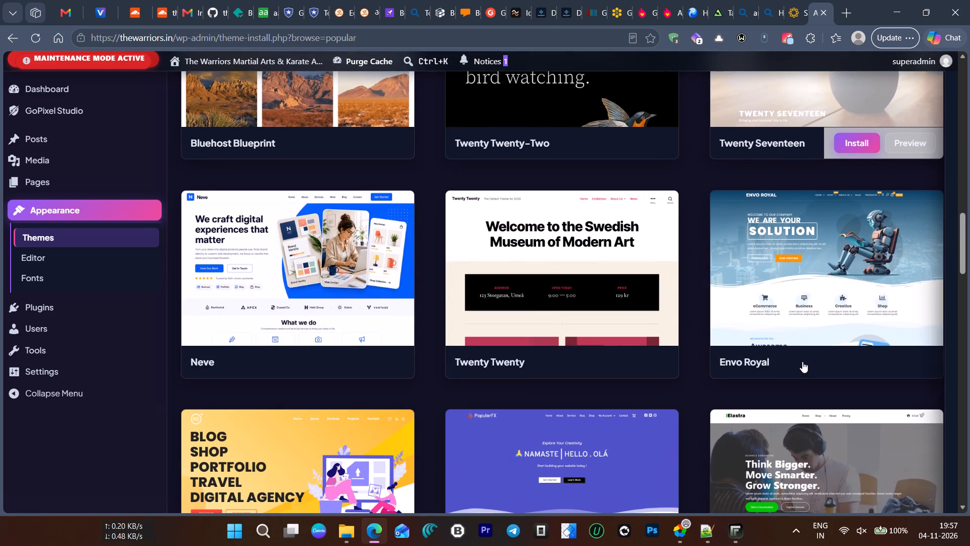
scroll(802, 361, "down", 4)
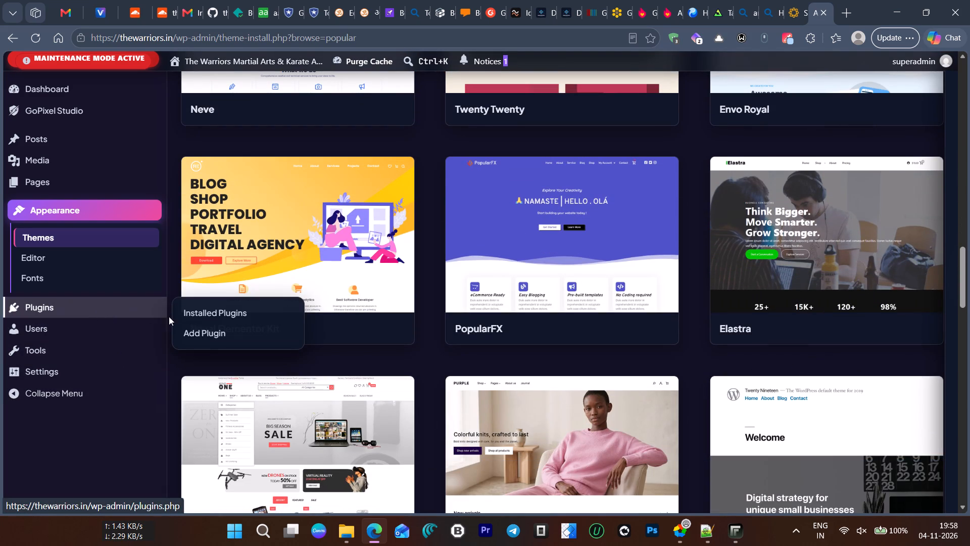
Search the plugins available to add for "elementor" and install Elementor Website Builder.
left_click(200, 338)
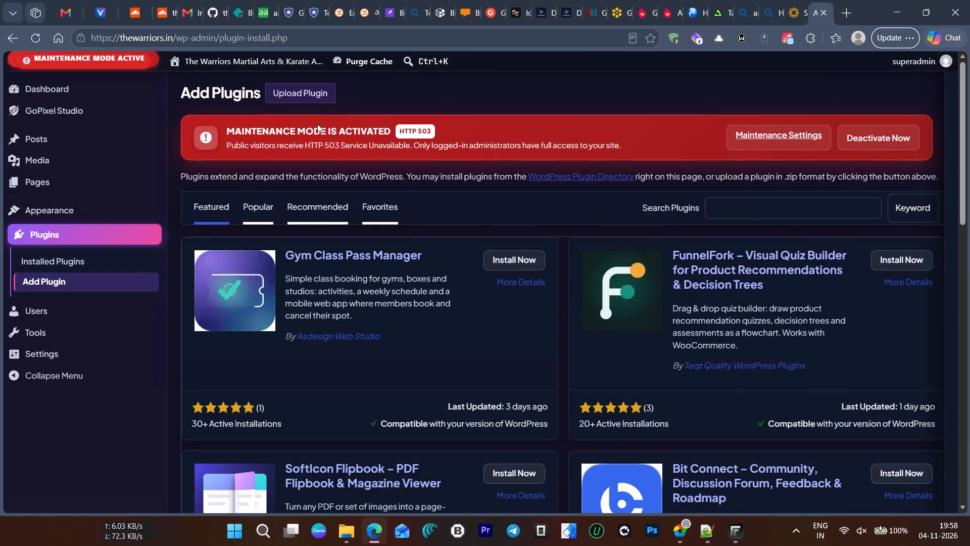
left_click(793, 209)
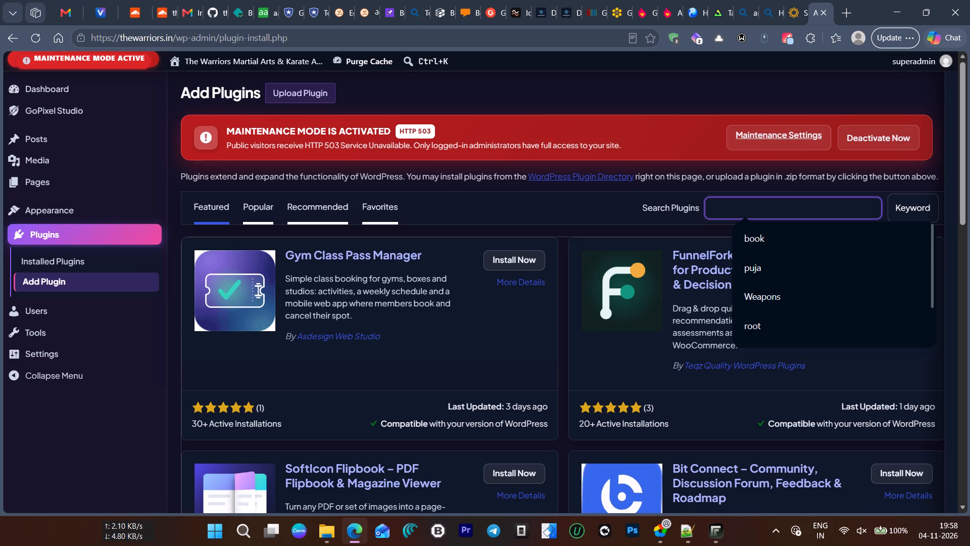
type("ele")
type("mentor")
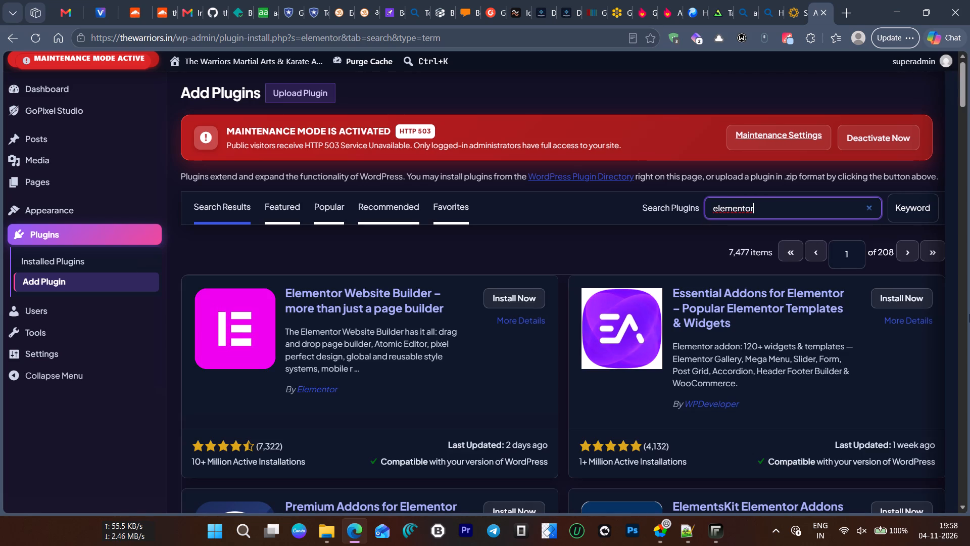
left_click(501, 293)
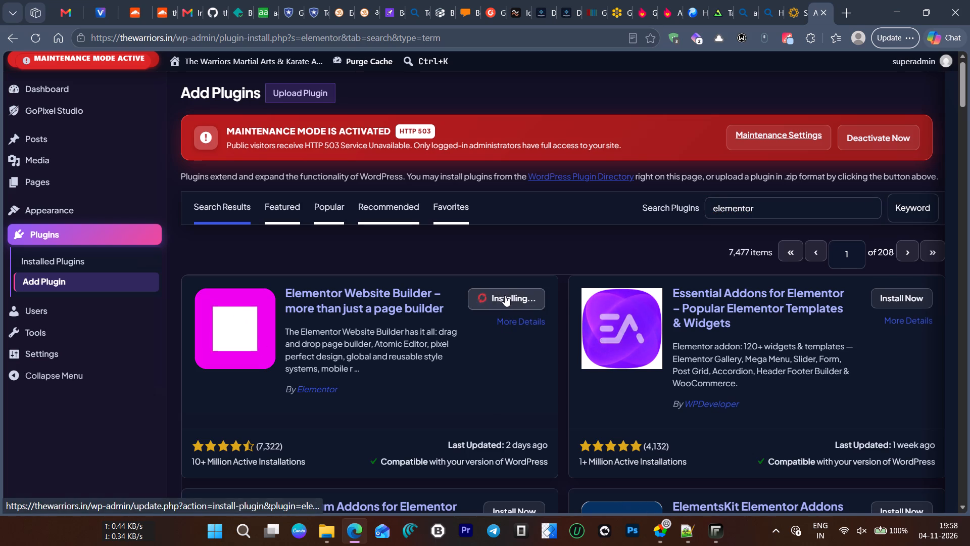